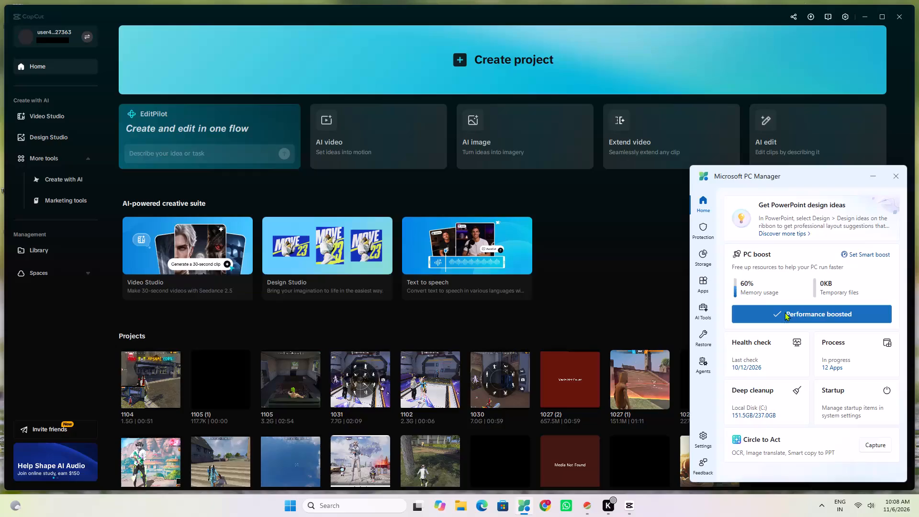
Run the PC boost in Microsoft PC Manager to free up memory.
triple_click(785, 312)
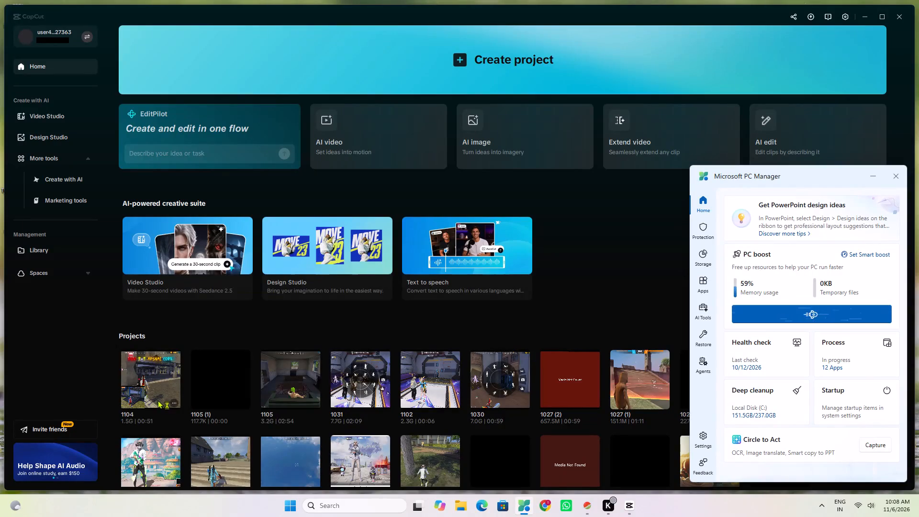
Switch to CapCut and open the project 1104.
left_click(141, 385)
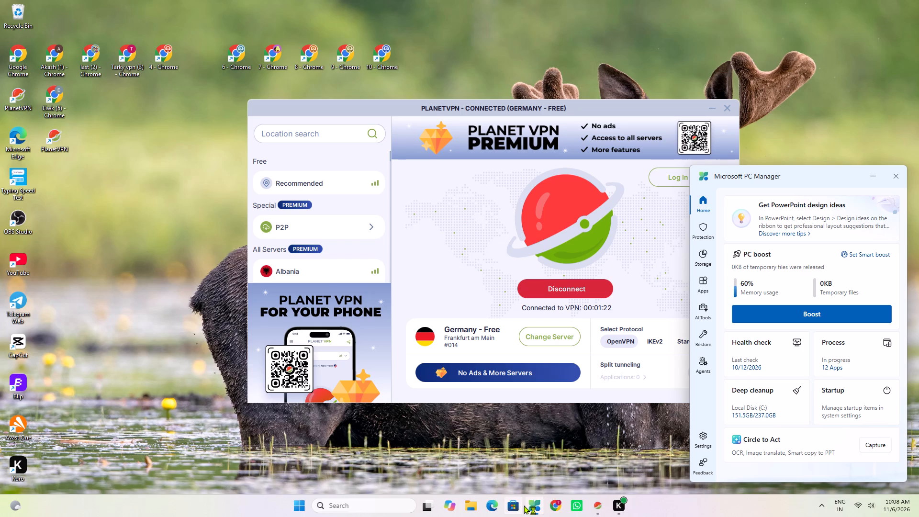
Run the PC boost in Microsoft PC Manager repeatedly while the CapCut project loads.
left_click(797, 315)
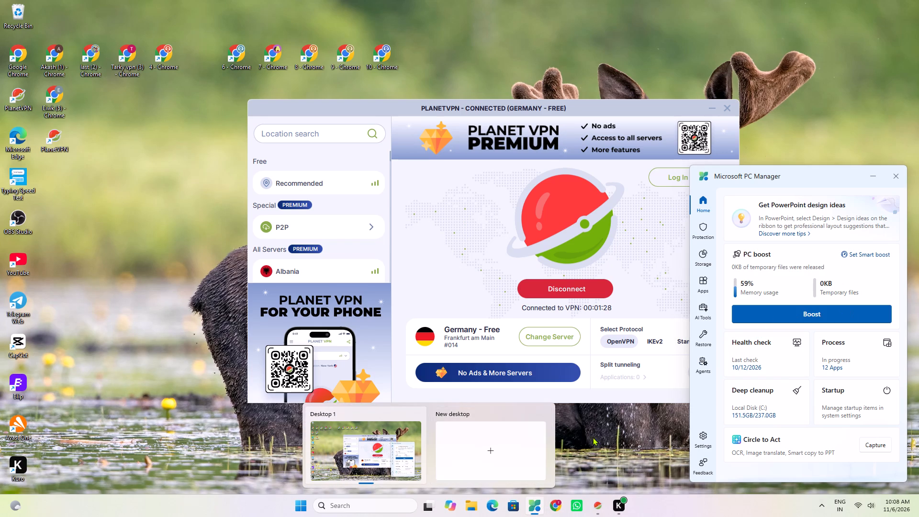
left_click(595, 437)
left_click(793, 312)
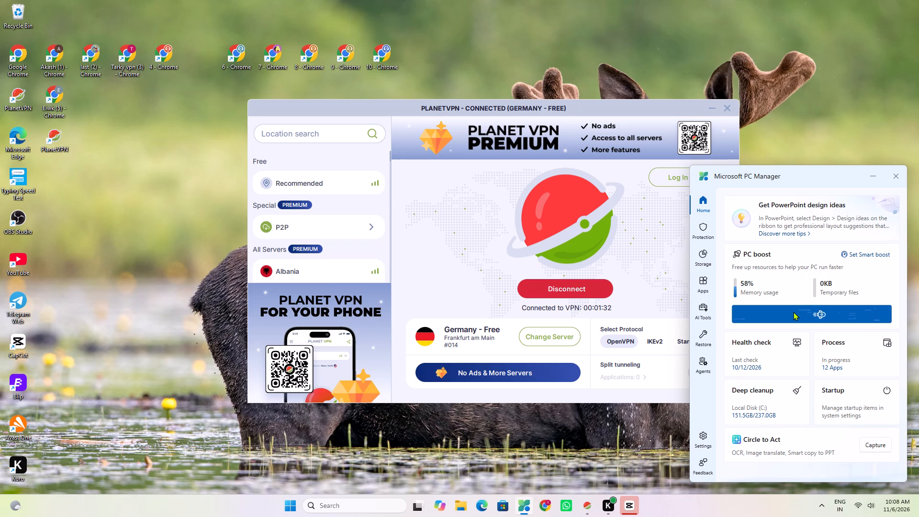
left_click(802, 315)
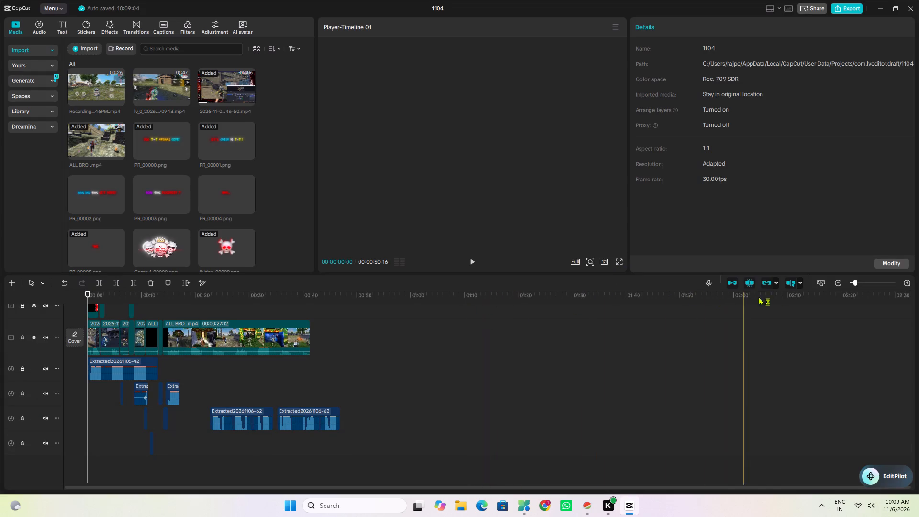
Examine the project's timeline at a larger scale, from the audio layers up to the topmost overlay tracks.
left_click(870, 282)
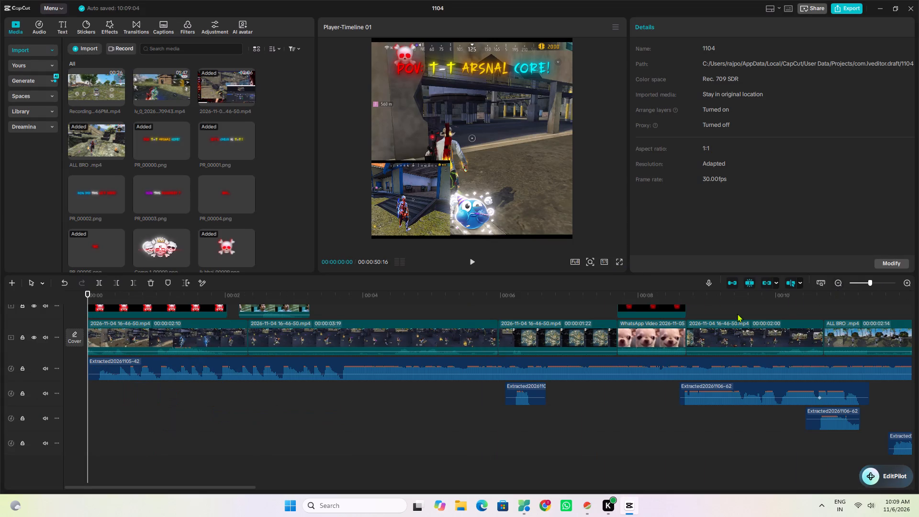
scroll(85, 428, "up", 7)
scroll(151, 436, "up", 3)
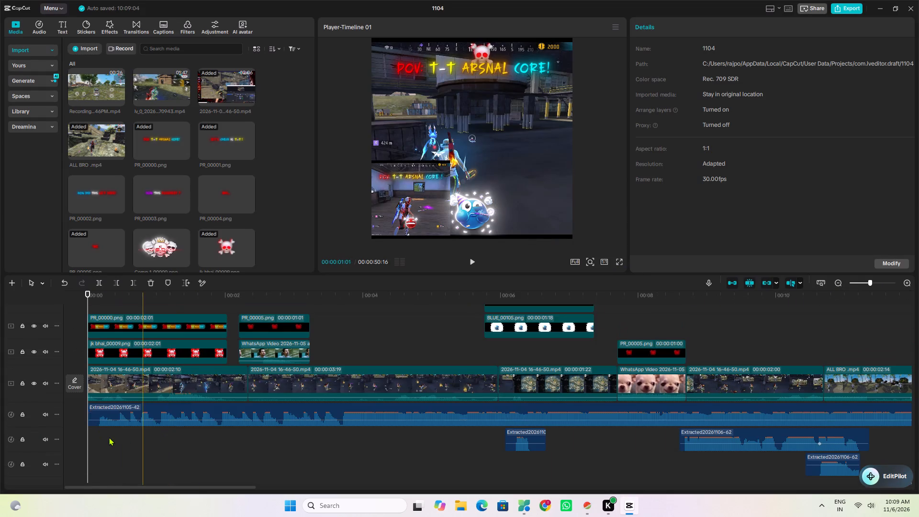
scroll(109, 437, "up", 10)
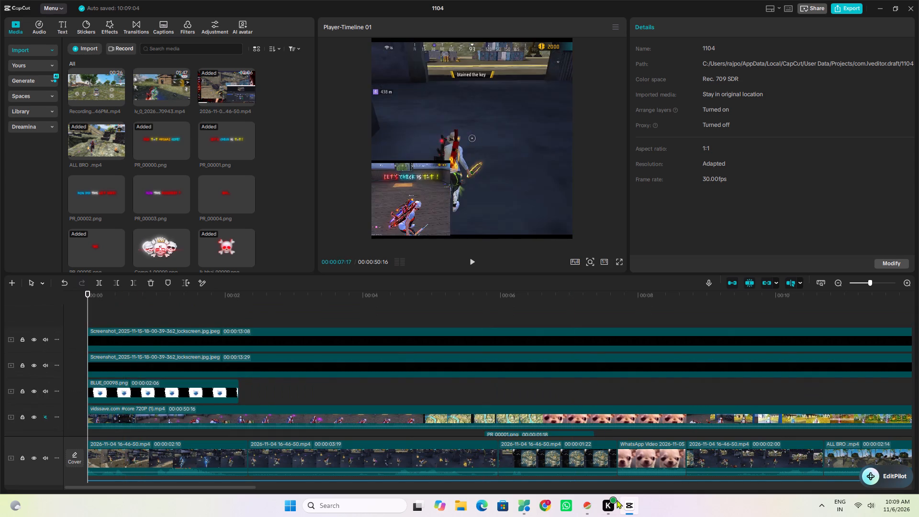
Switch to Microsoft PC Manager, run the PC boost once more and close its window.
left_click(525, 508)
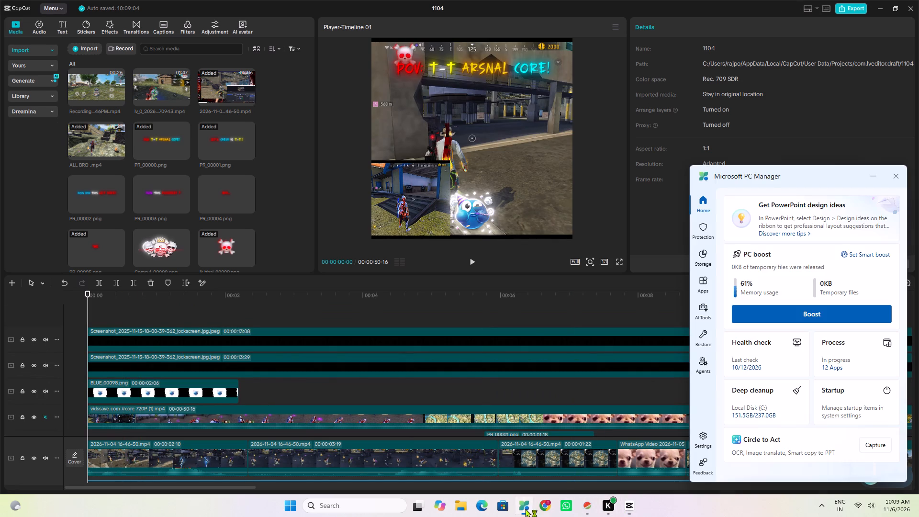
left_click(763, 312)
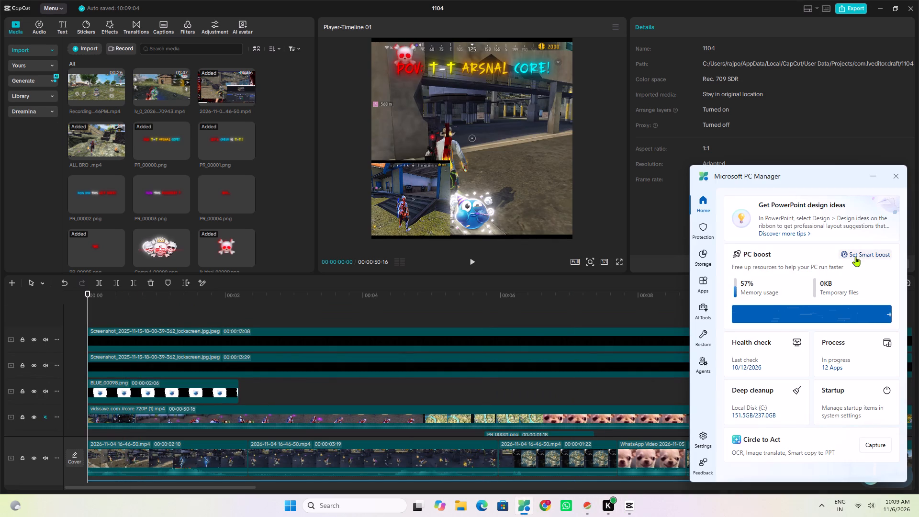
left_click(902, 178)
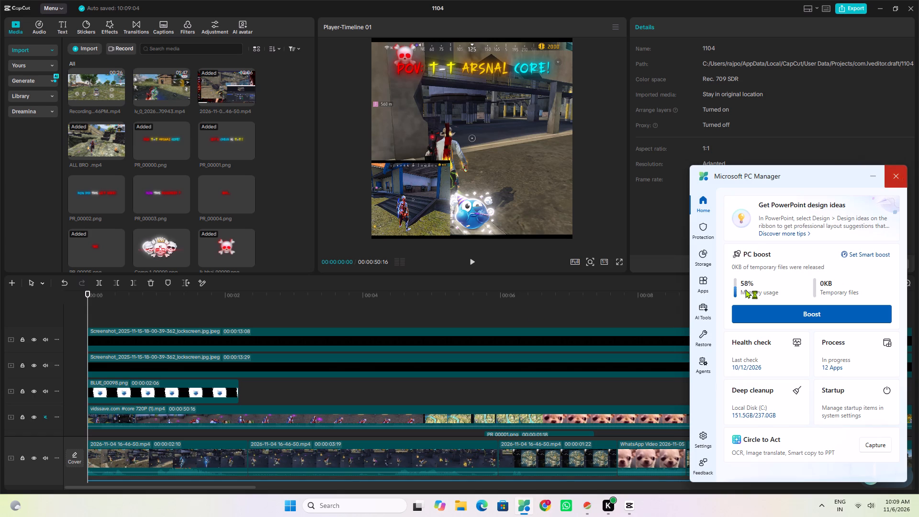
Play the CapCut timeline from the start and dismiss the keyboard shortcut conflict notification.
left_click(467, 263)
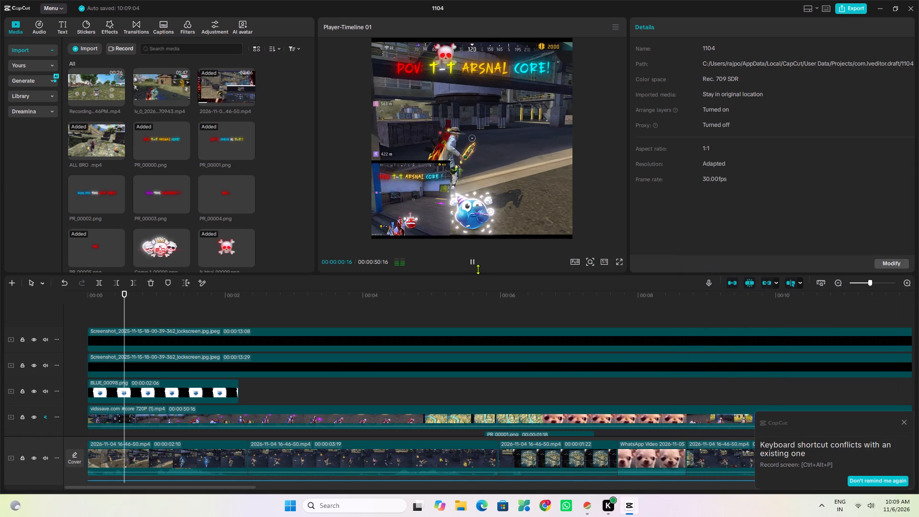
left_click(901, 420)
left_click(899, 416)
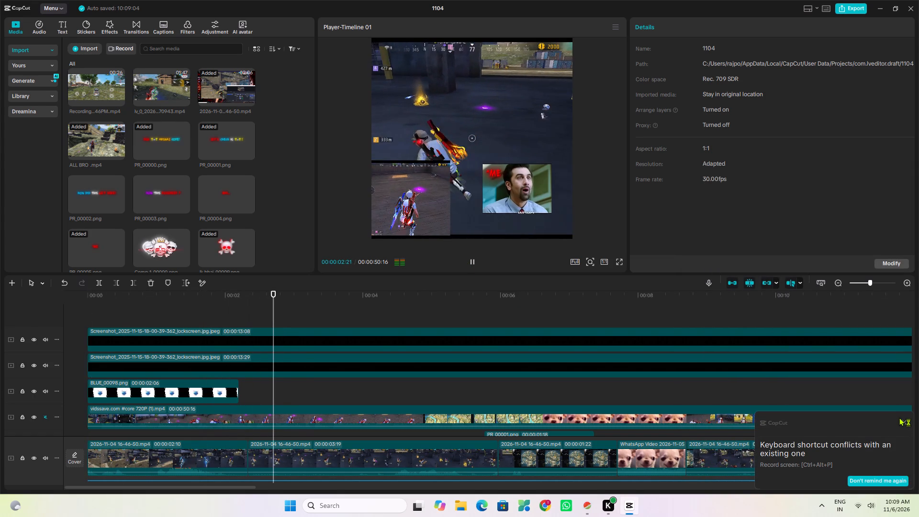
left_click(904, 424)
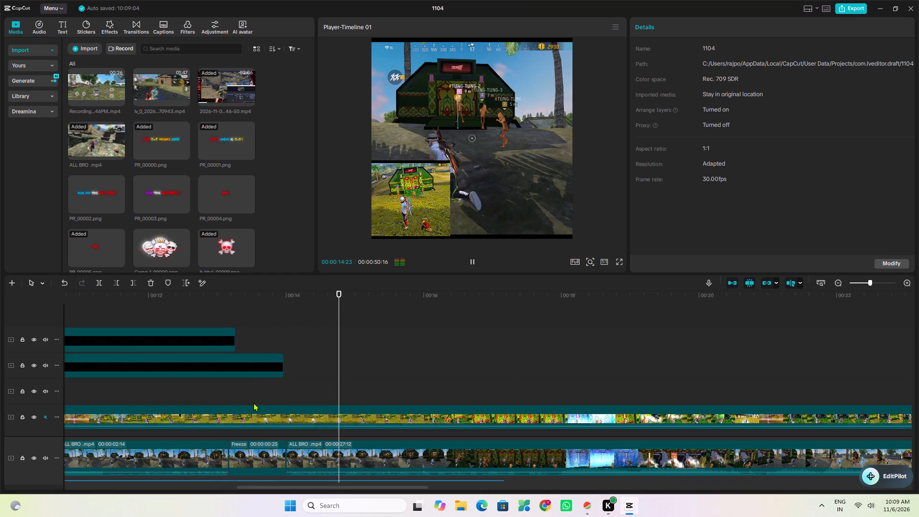
Move the playhead back to about 13 seconds, just before the upper overlay ends, and check playback there briefly.
left_click(212, 387)
key("space")
key("space")
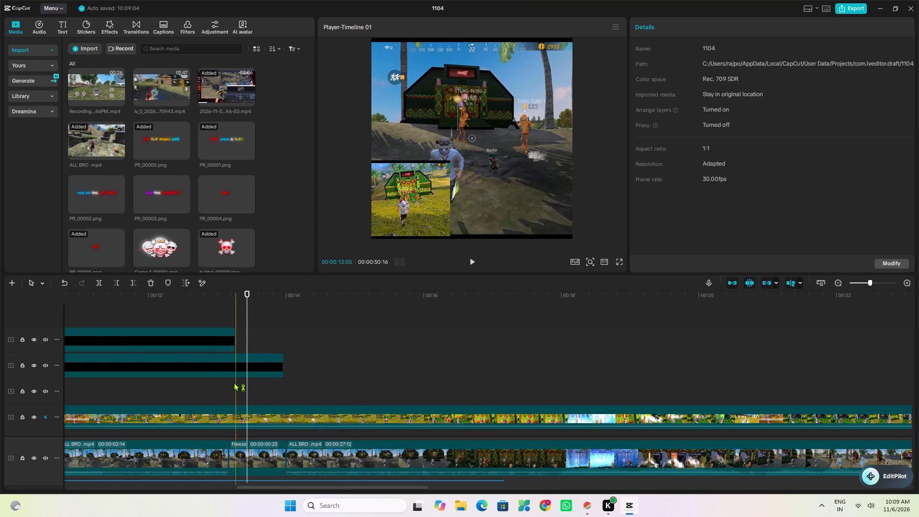
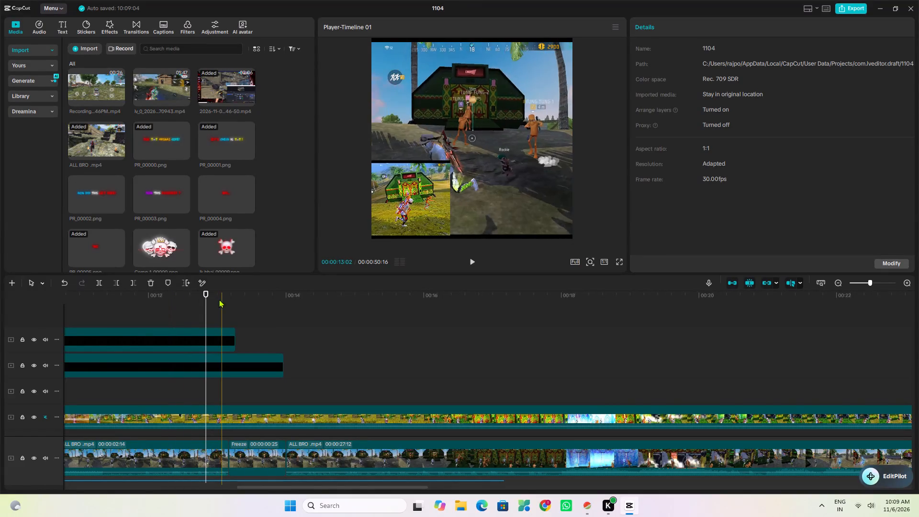
Review timeline playback from about 6 seconds through to about 12.5 seconds.
left_click_drag(205, 292, 162, 346)
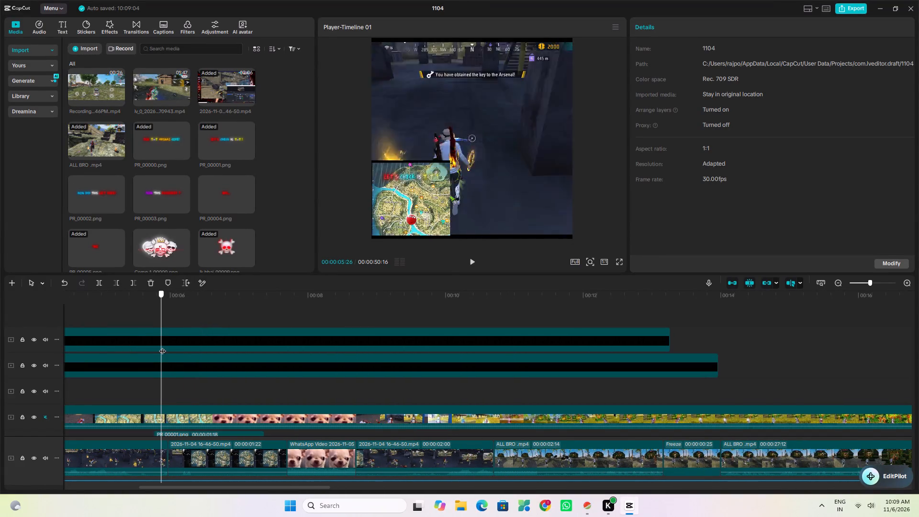
key("space")
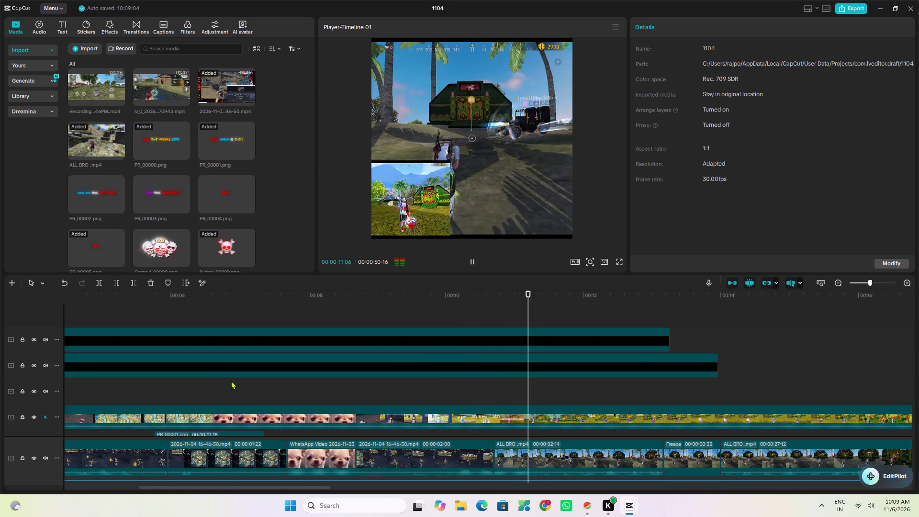
key("space")
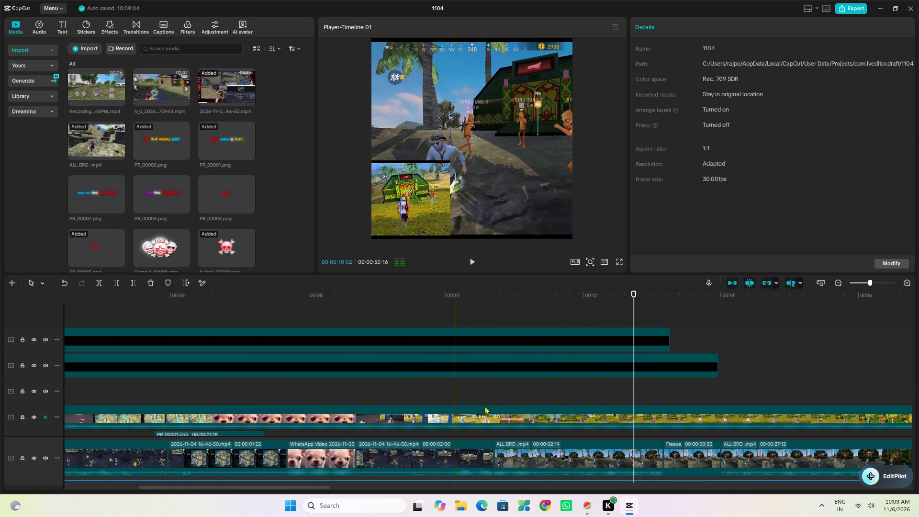
Place the playhead at 00:00:10:21, where the ALL BRO .mp4 clip begins on the main track.
left_click(499, 403)
left_click(497, 390)
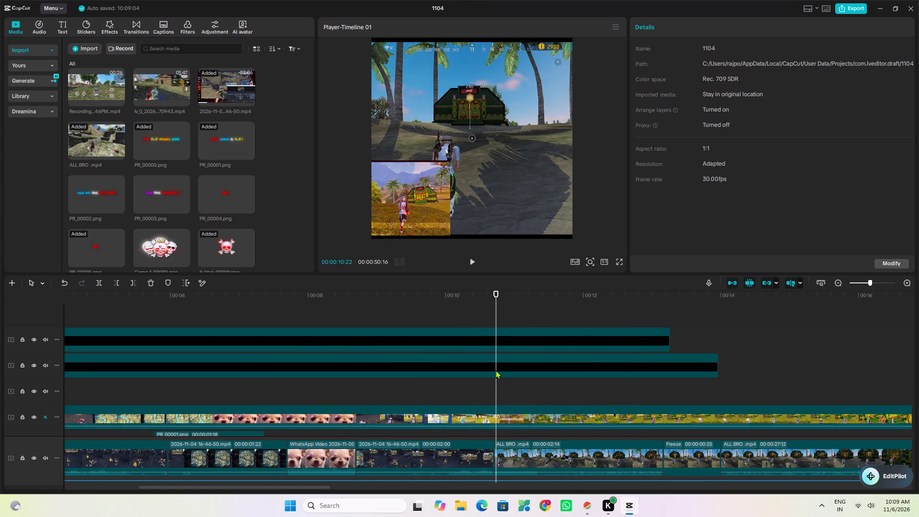
left_click(492, 377)
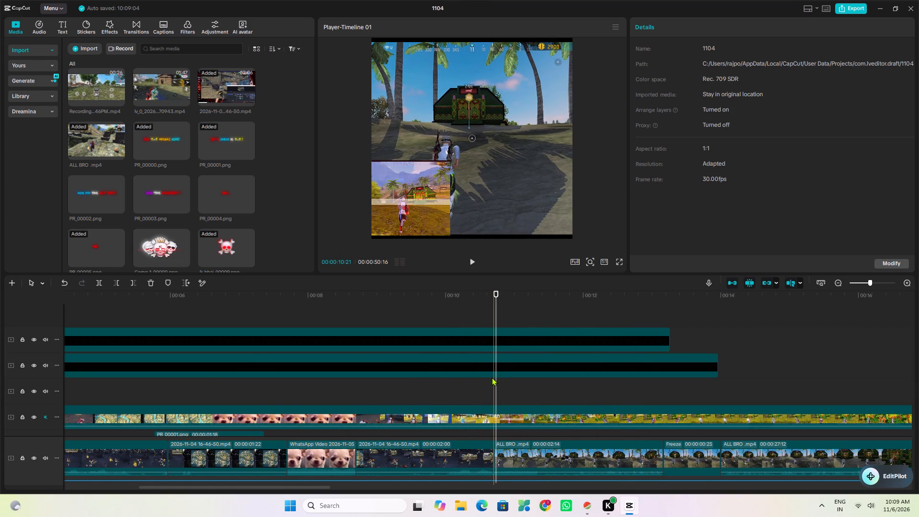
left_click(494, 395)
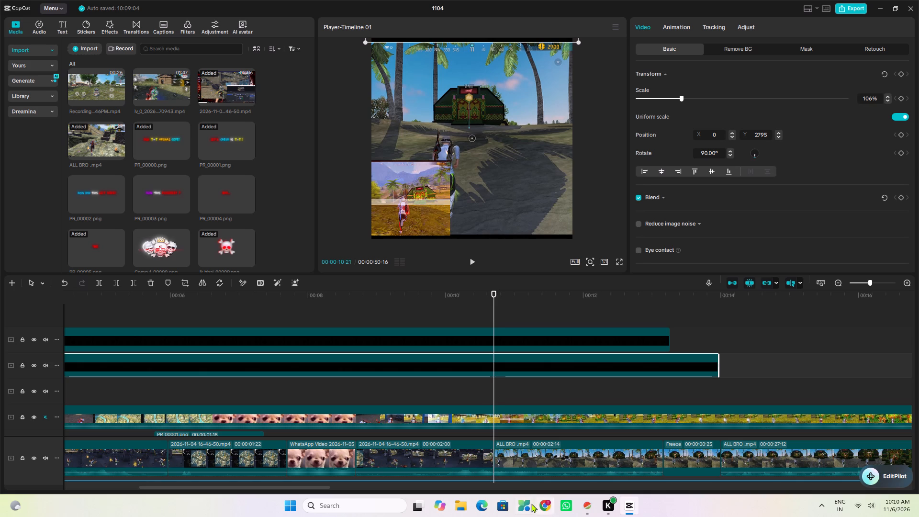
Switch to Microsoft PC Manager and run the PC boost again.
left_click(522, 507)
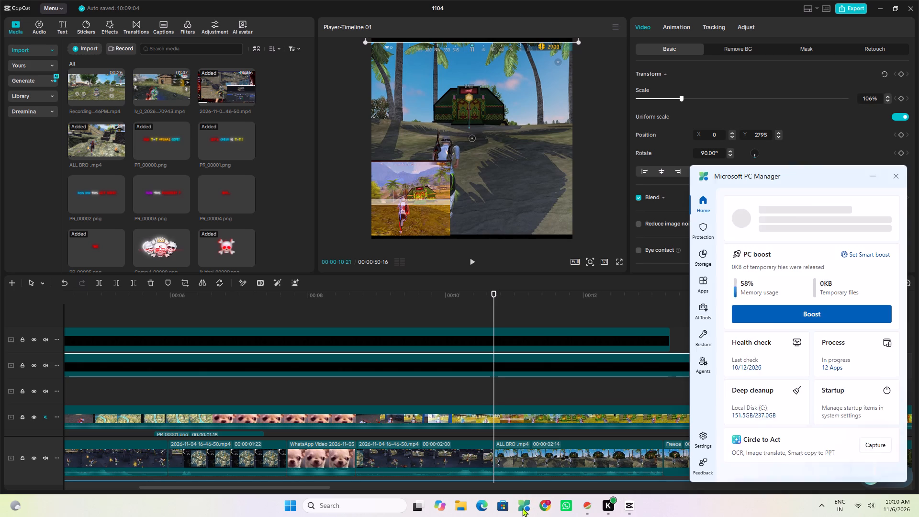
left_click(783, 317)
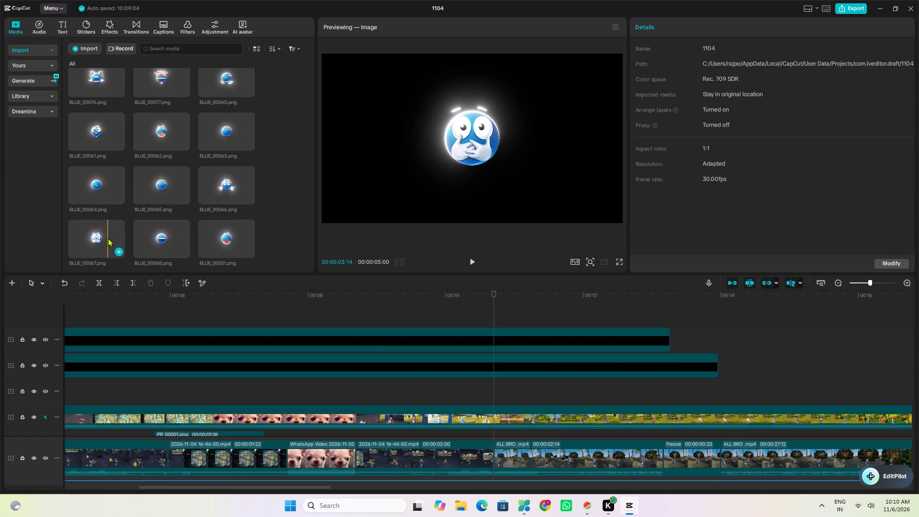
scroll(172, 237, "down", 1)
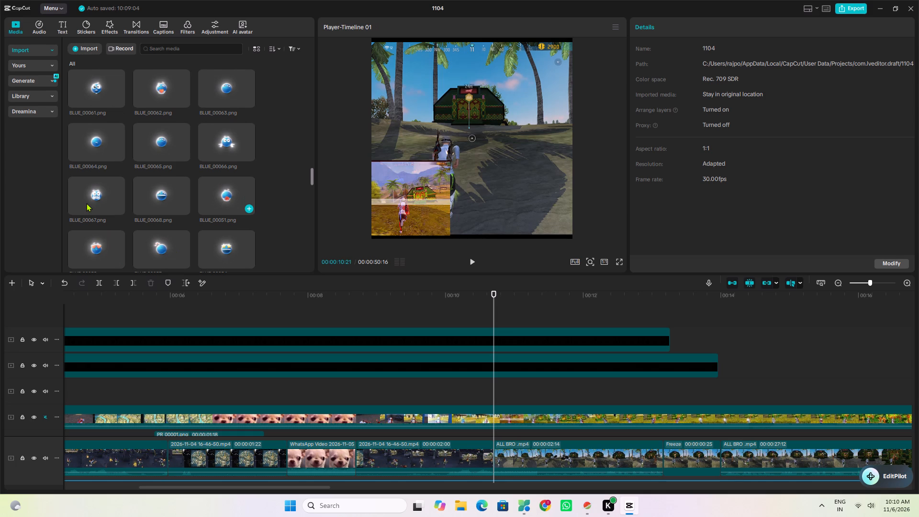
left_click_drag(93, 195, 437, 381)
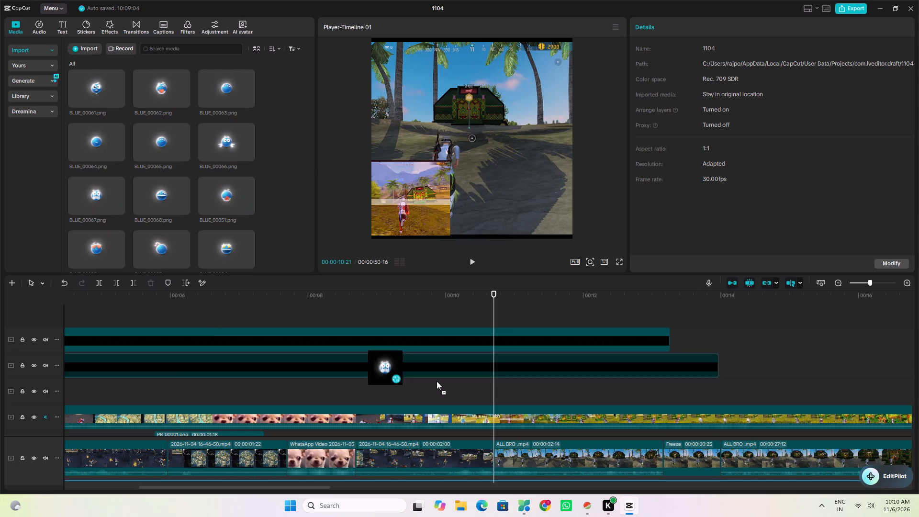
left_click_drag(437, 381, 495, 398)
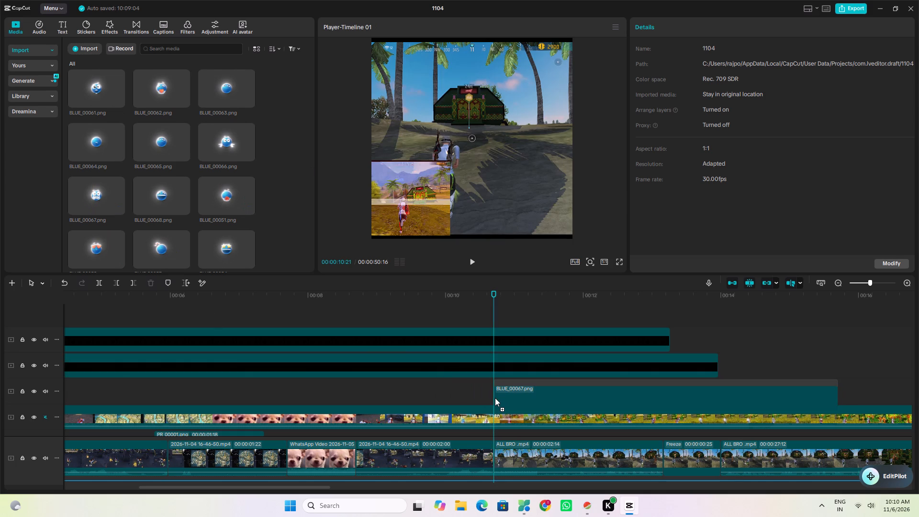
Scale the BLUE_00067.png emoji to 90% and move it to the bottom of the frame, at Y about -1440.
left_click(481, 393)
key("space")
key("space")
left_click(527, 387)
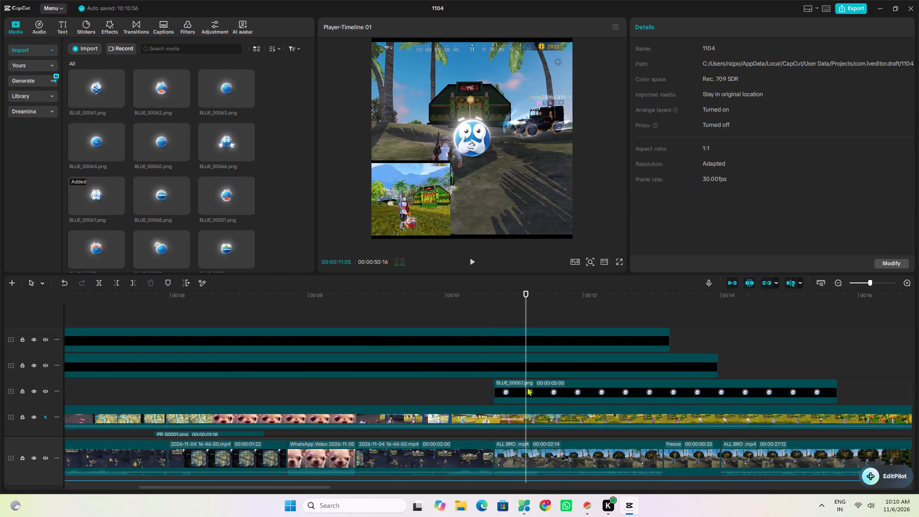
left_click_drag(518, 156, 517, 228)
left_click_drag(570, 154, 561, 171)
left_click(531, 186)
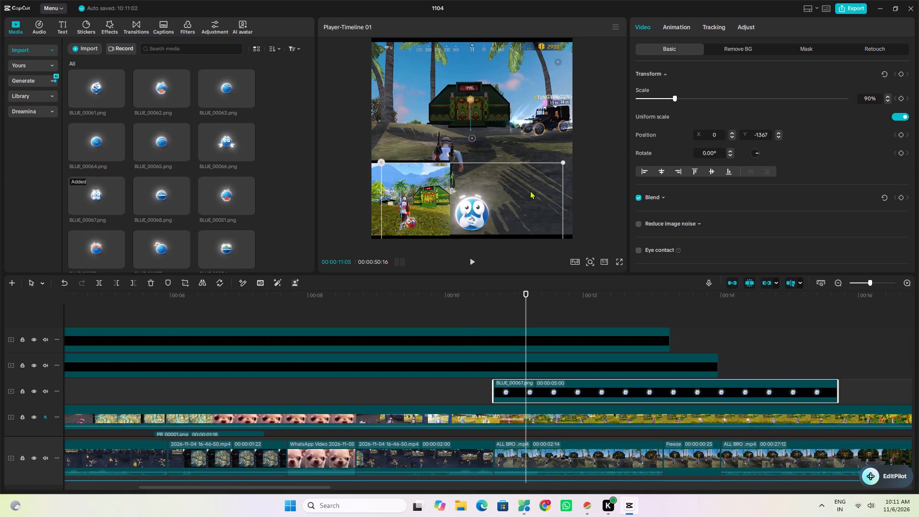
Play the timeline from 00:00:10:18, just before the emoji clip, to check how the emoji appears over the gameplay.
left_click(493, 364)
left_click(488, 375)
left_click(488, 384)
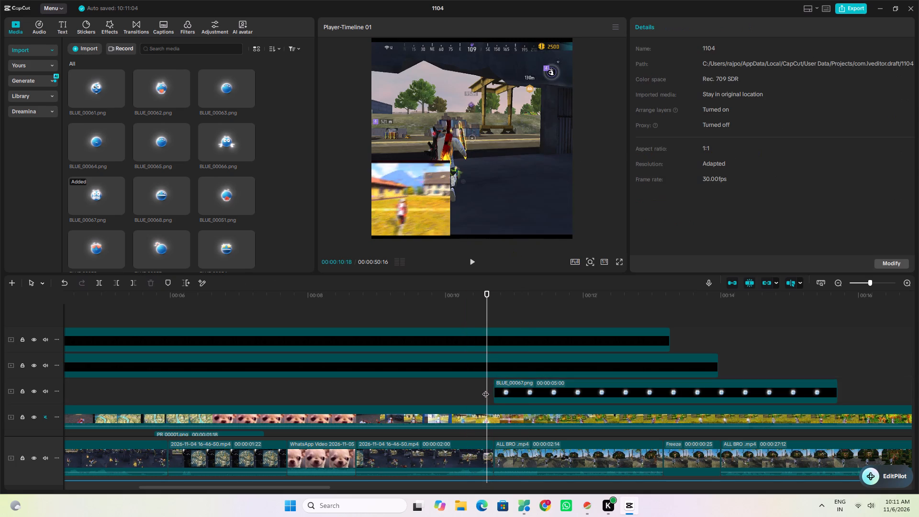
key("space")
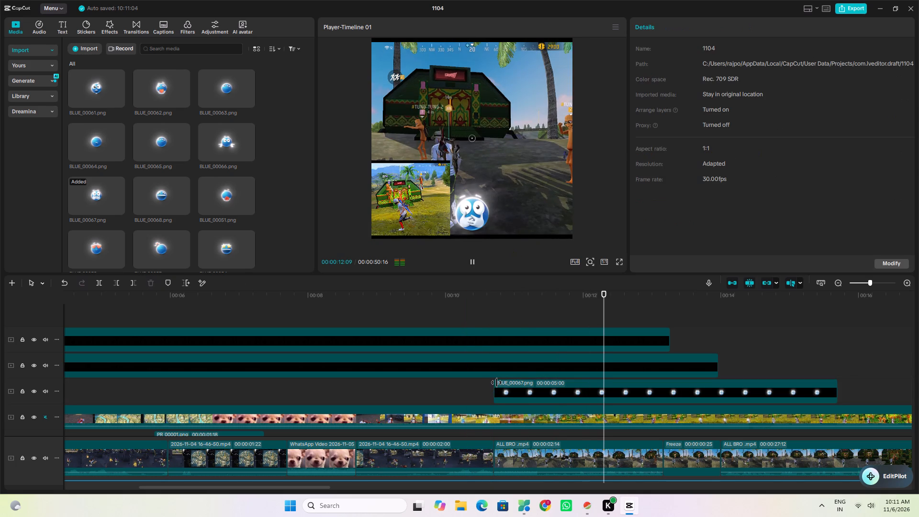
key("space")
Trim the end of the BLUE_00067.png clip to a duration of 00:00:01:25 and check playback past its end.
left_click(626, 391)
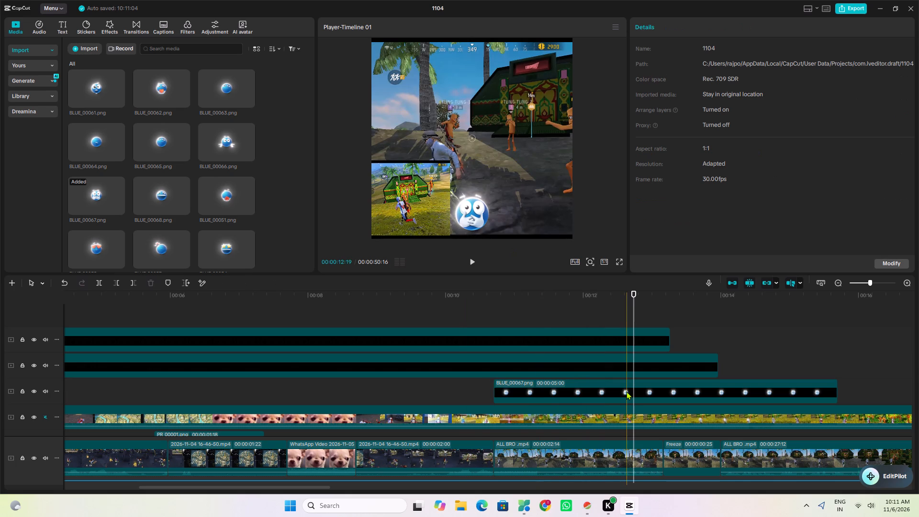
left_click_drag(838, 385, 839, 385)
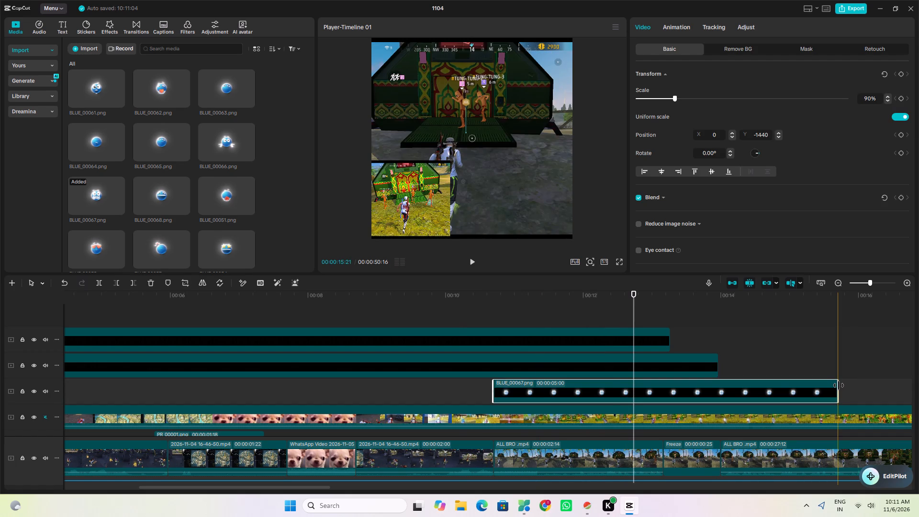
left_click_drag(839, 385, 618, 424)
left_click(623, 396)
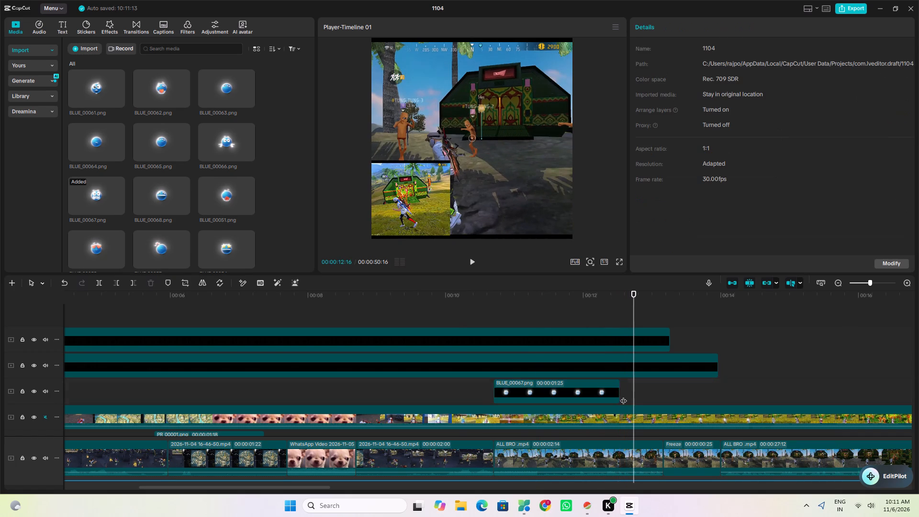
key("space")
key("space")
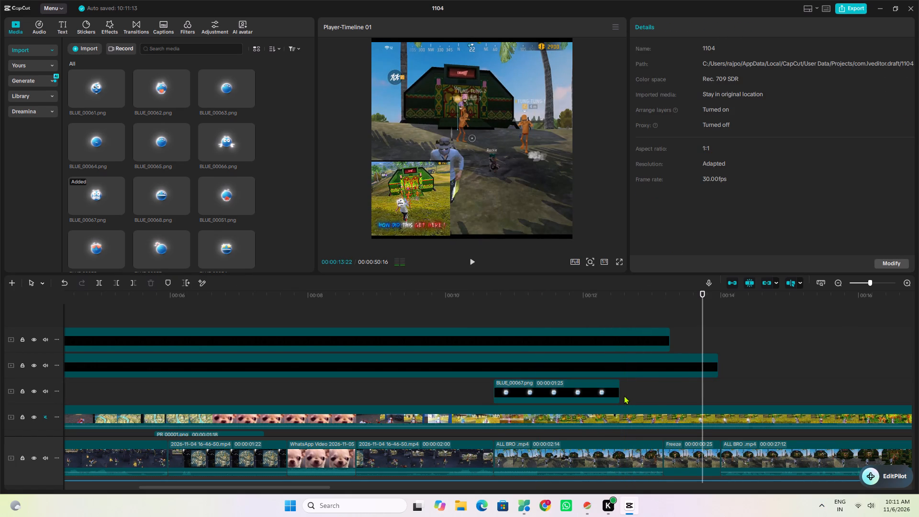
Add the "HOW DID THIS GET HERE!" image PR_00002.png to the BLUE_00067.png track, starting at the Freeze clip's start.
left_click(662, 399)
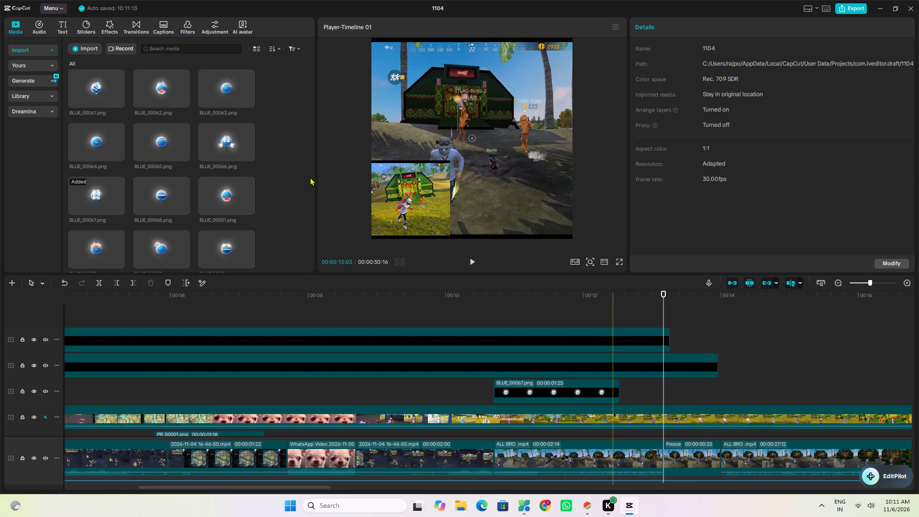
left_click_drag(311, 180, 321, 88)
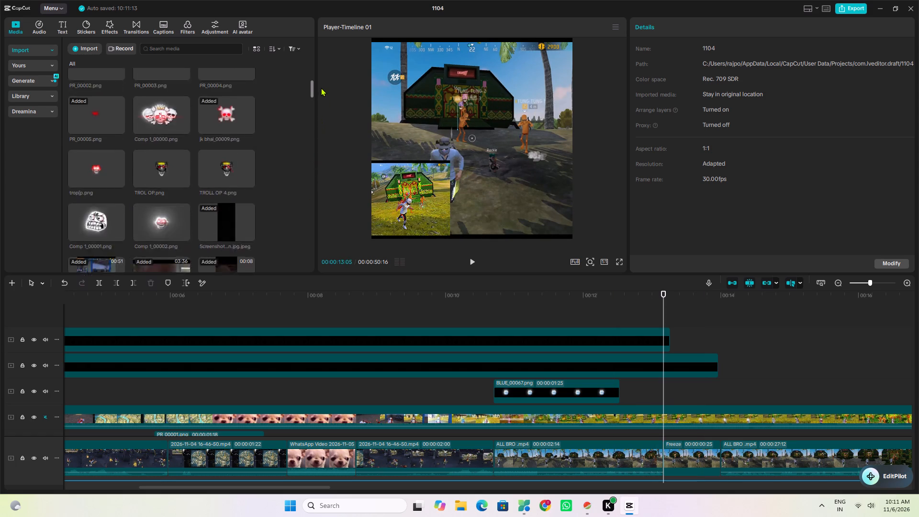
left_click_drag(321, 88, 321, 65)
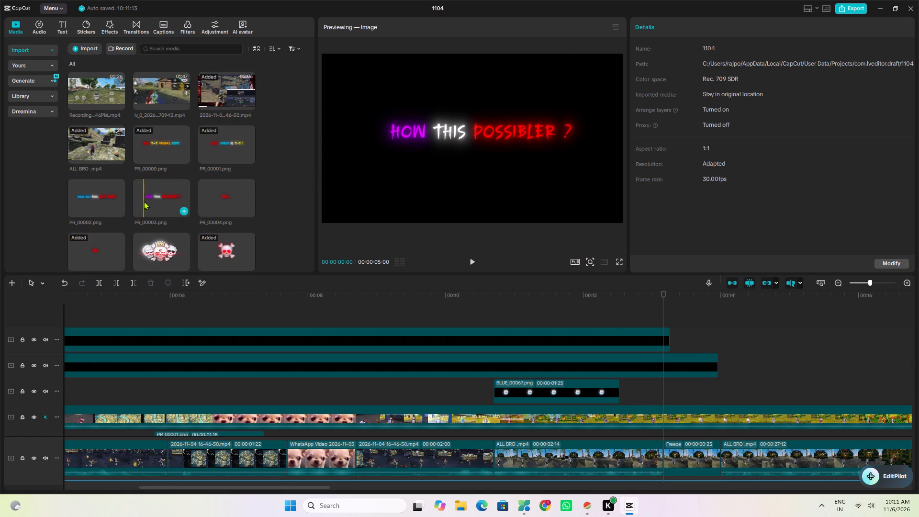
left_click_drag(82, 200, 634, 402)
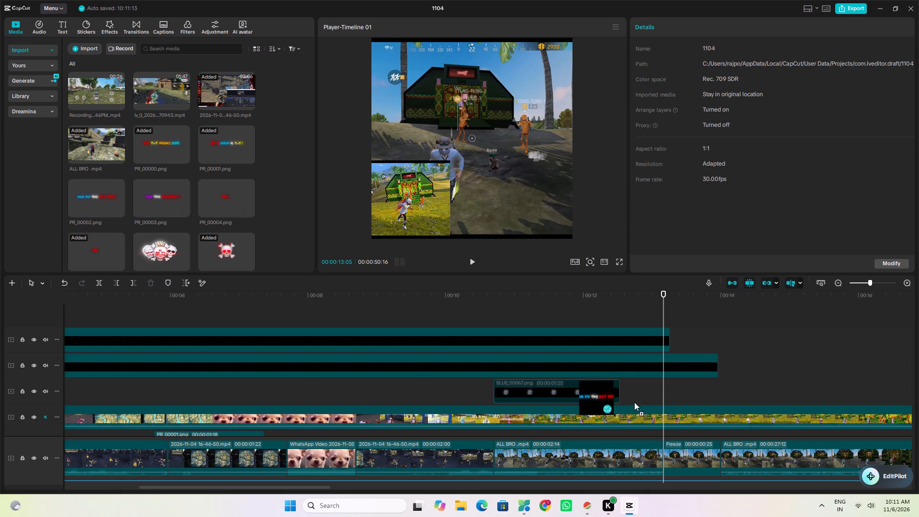
left_click_drag(634, 402, 659, 396)
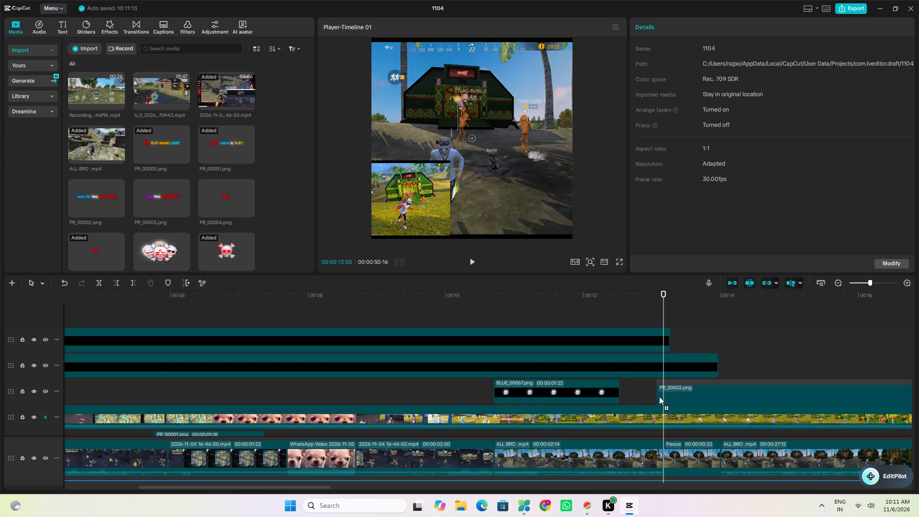
left_click_drag(659, 396, 665, 394)
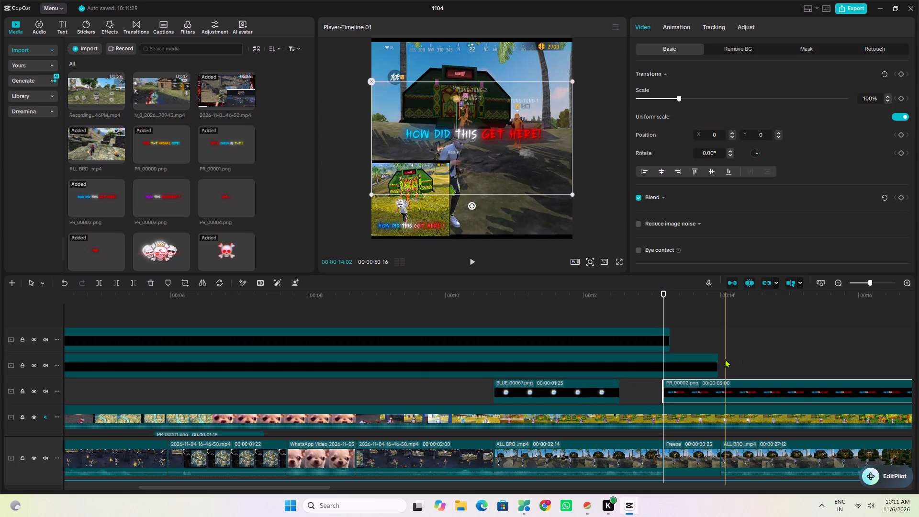
Trim the end of PR_00002.png to the end of the Freeze clip and play the section back.
left_click(722, 360)
left_click(720, 388)
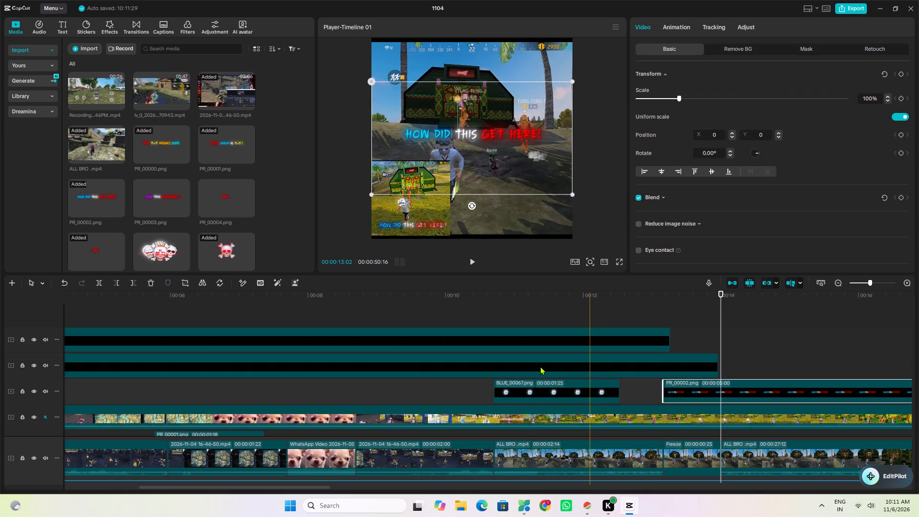
left_click(133, 282)
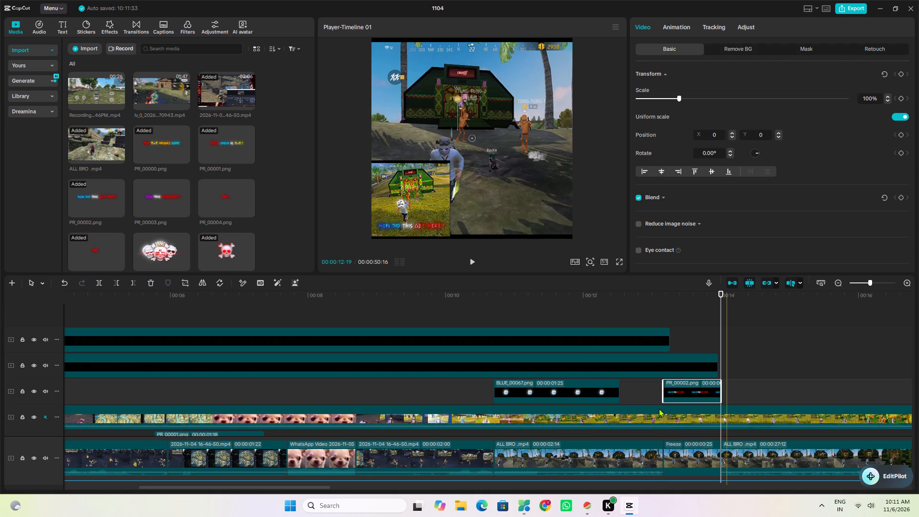
left_click(652, 385)
key("space")
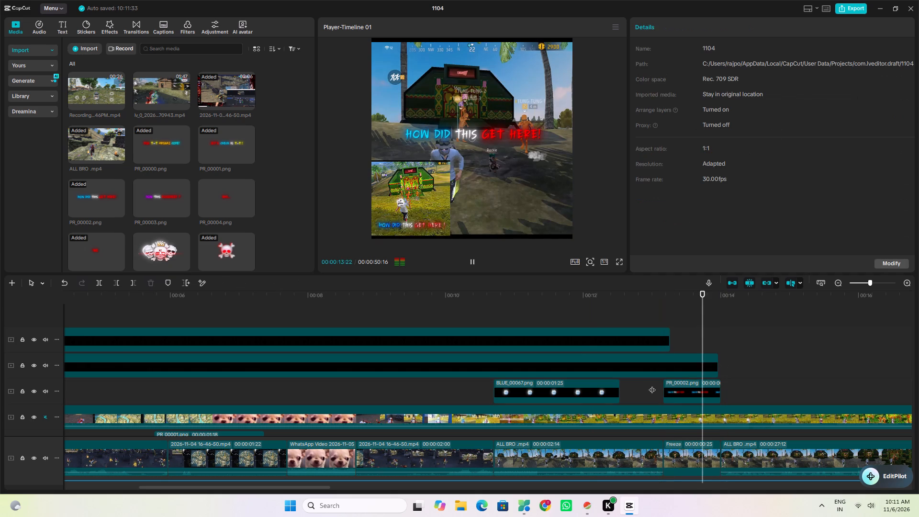
key("space")
Extend the end of the Freeze clip to a duration of 00:00:00:27 and play across it to check the timing.
scroll(750, 388, "down", 3)
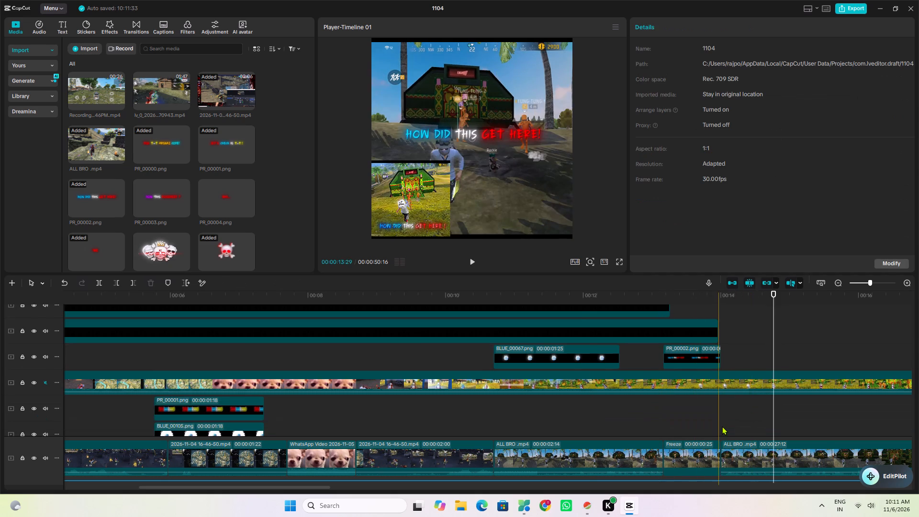
scroll(733, 412, "down", 8)
left_click(694, 407)
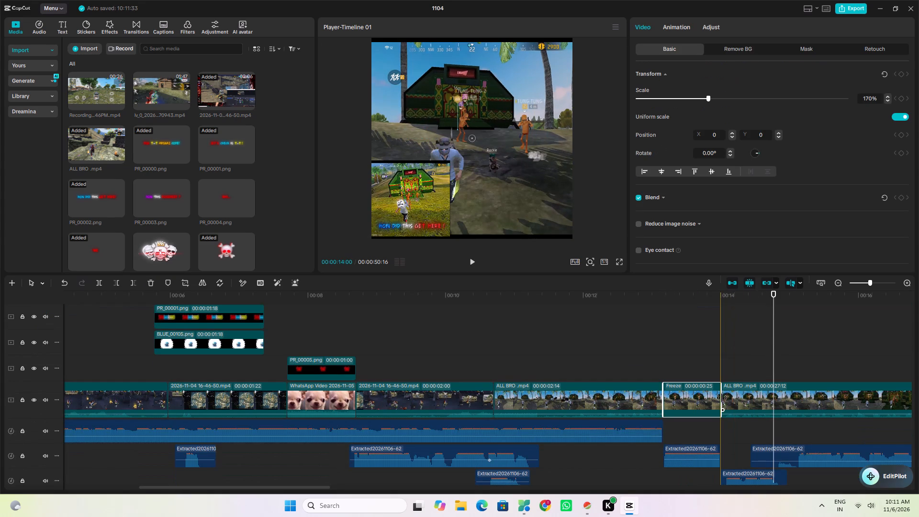
left_click(722, 398)
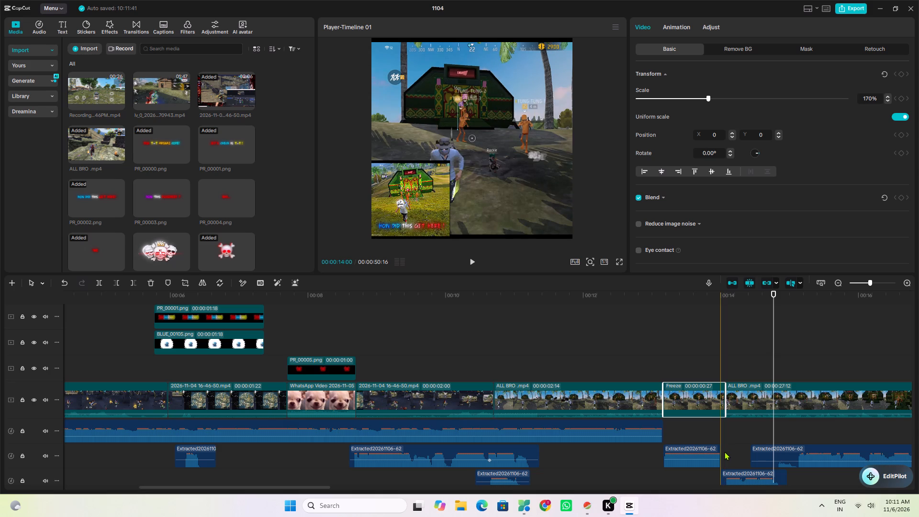
left_click(672, 432)
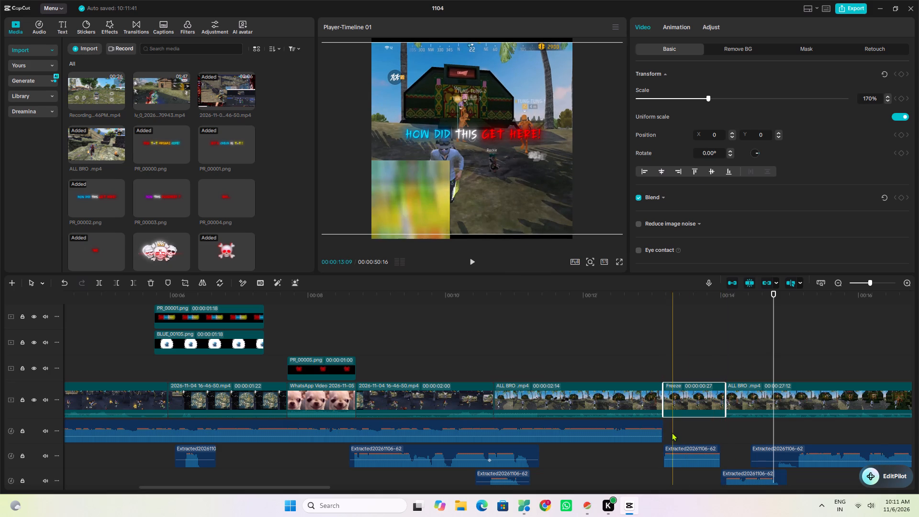
key("space")
key("space")
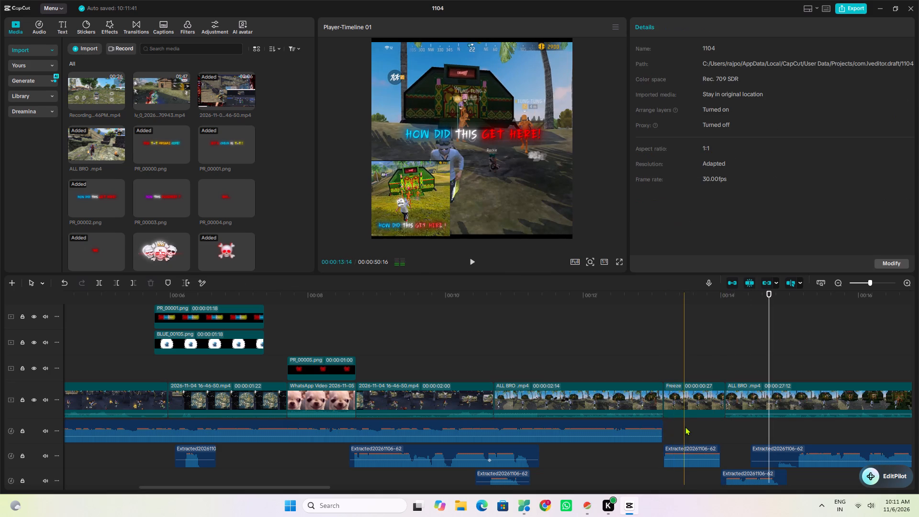
left_click(638, 468)
key("space")
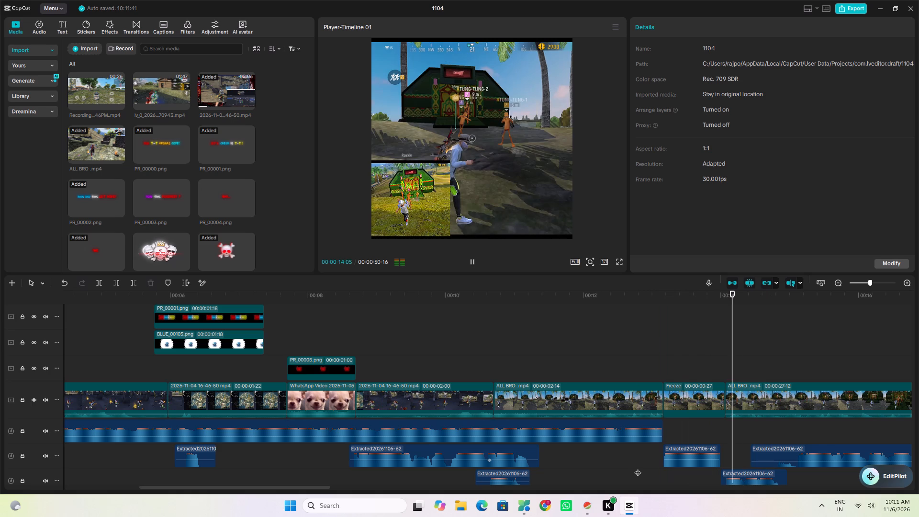
key("space")
Move PR_00002.png to the overlay track directly above the main video and extend its end to match the Freeze clip.
scroll(687, 435, "up", 9)
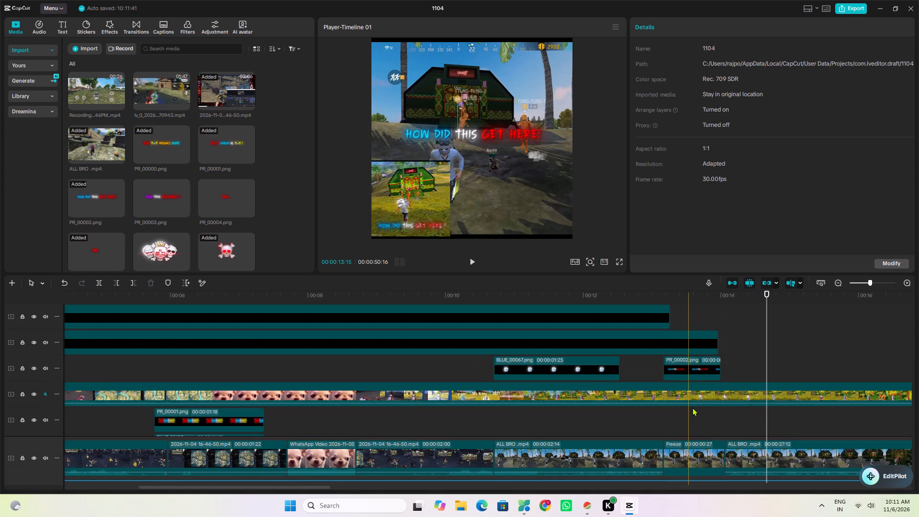
scroll(696, 383, "down", 3)
left_click_drag(699, 330, 699, 430)
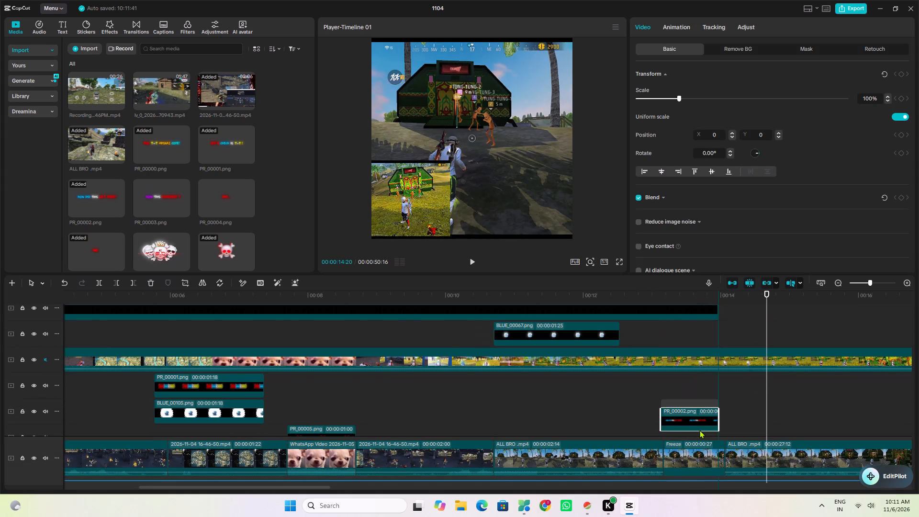
scroll(699, 430, "down", 4)
left_click_drag(717, 375, 726, 381)
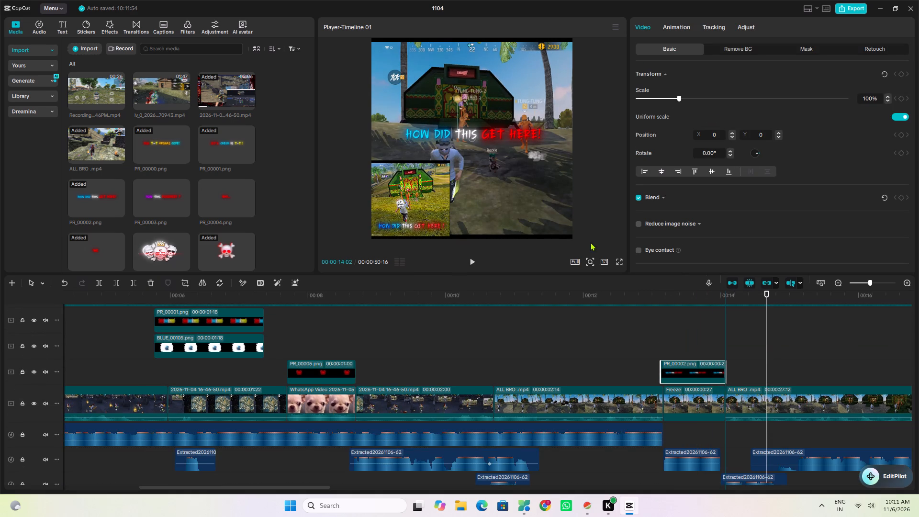
Move the PR_00002.png text to the bottom of the frame at Y -1477 and scale it to 107%.
left_click(682, 306)
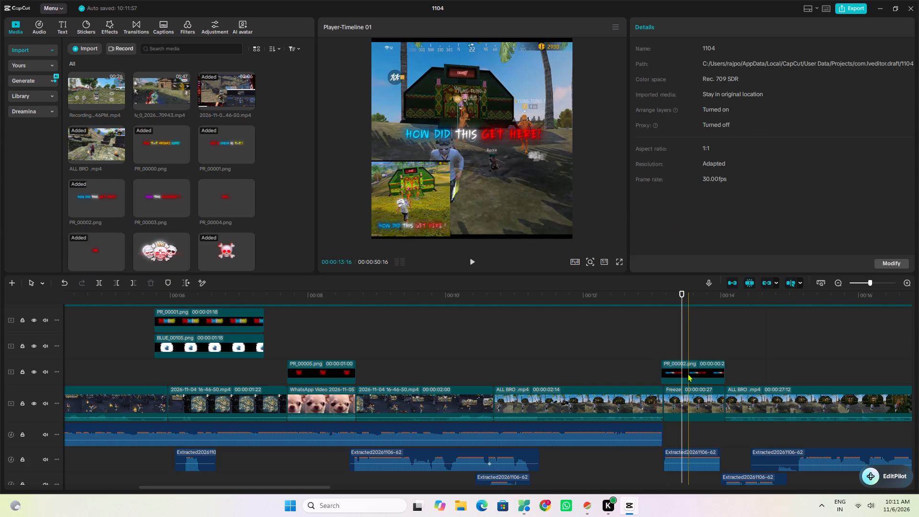
left_click(688, 369)
left_click_drag(540, 182, 538, 135)
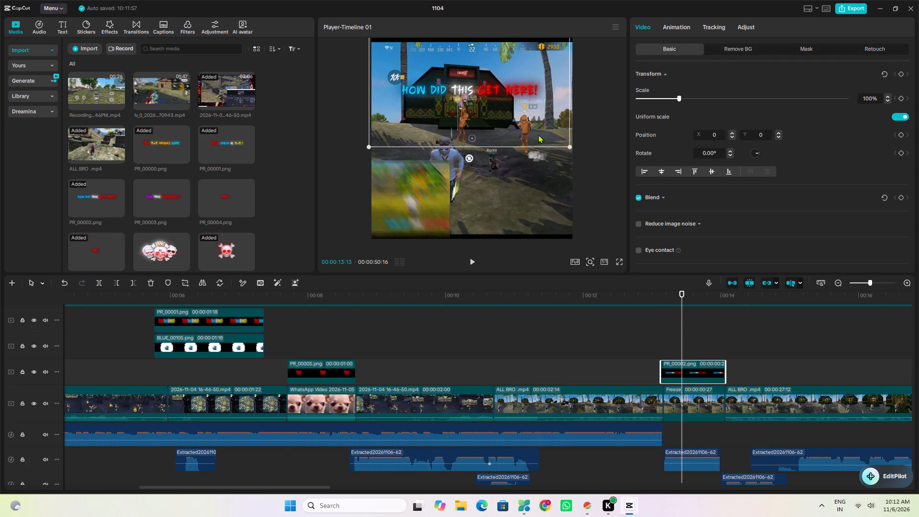
left_click_drag(538, 135, 542, 256)
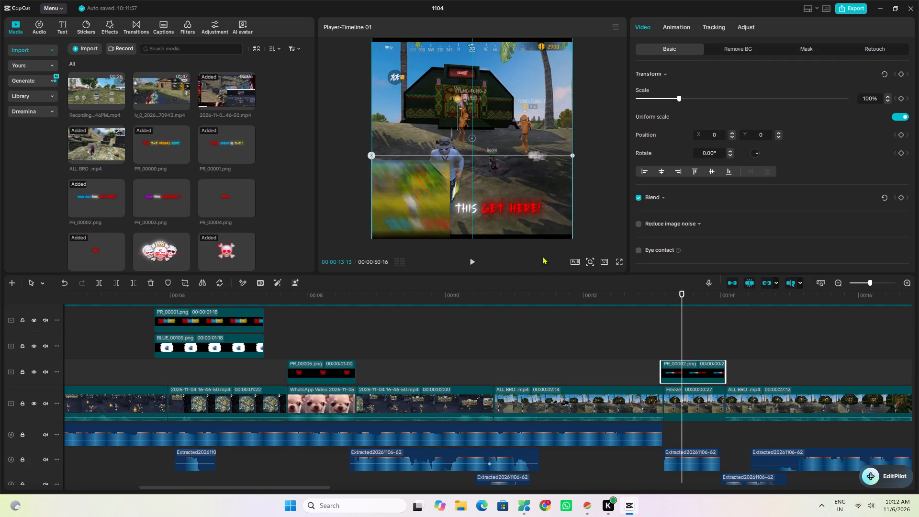
left_click_drag(542, 256, 543, 259)
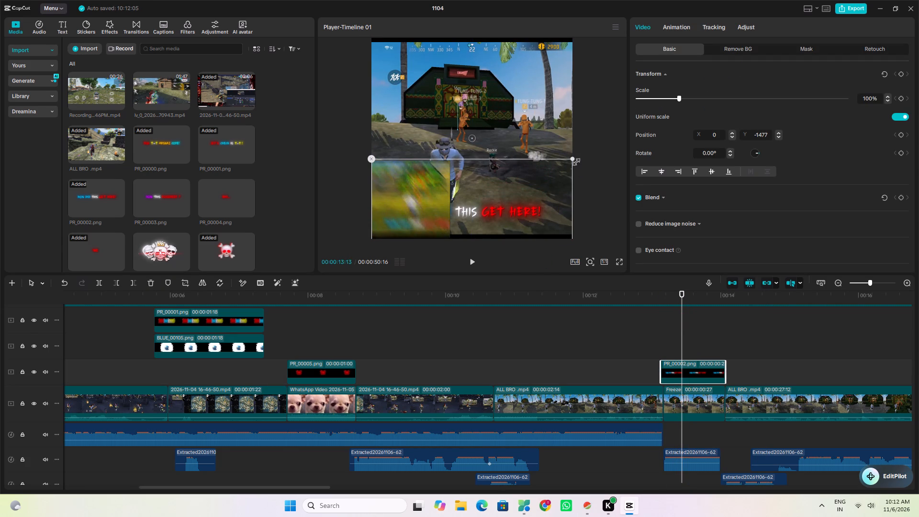
left_click_drag(575, 160, 584, 153)
Move the small inset gameplay video to the top-left corner of the frame, at X -1168, Y 1168.
left_click(411, 182)
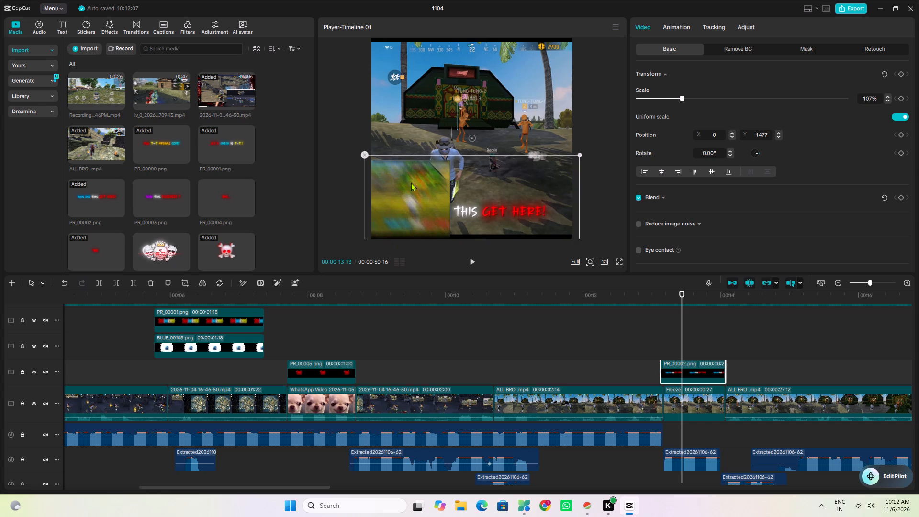
left_click_drag(411, 204, 413, 93)
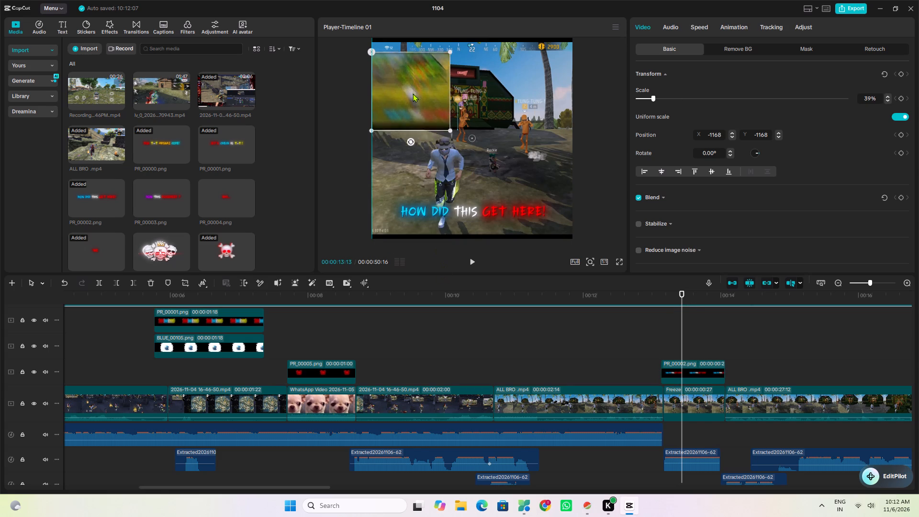
left_click_drag(413, 93, 411, 84)
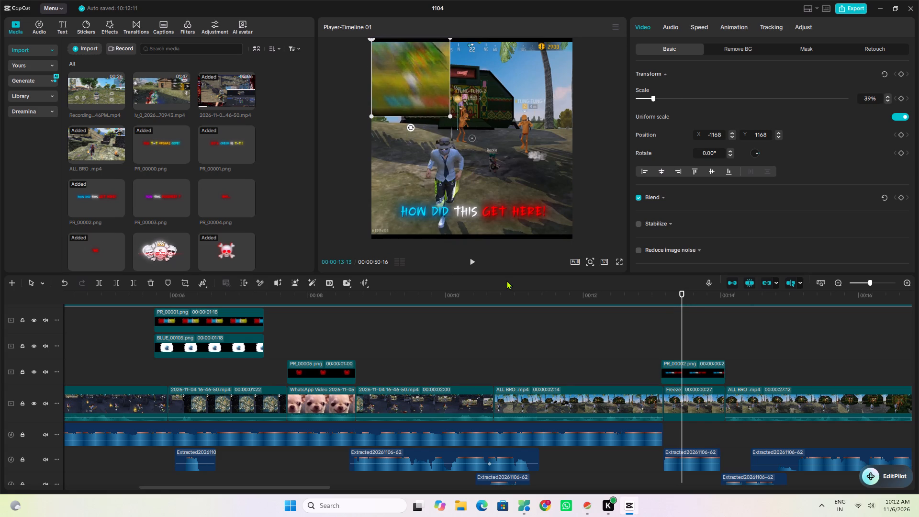
Play the timeline from the start of the Freeze clip to check the text and inset video layout.
left_click(659, 342)
key("space")
key("space")
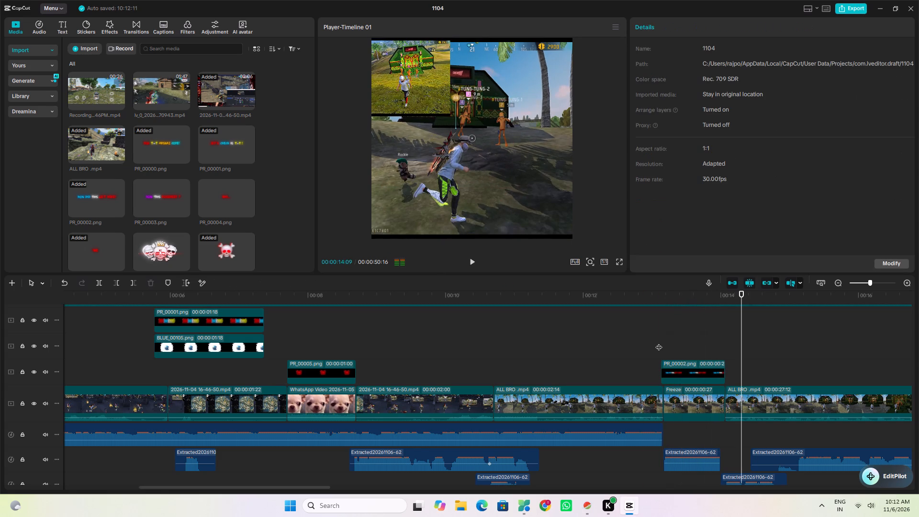
left_click(659, 342)
key("space")
key("space")
left_click(659, 342)
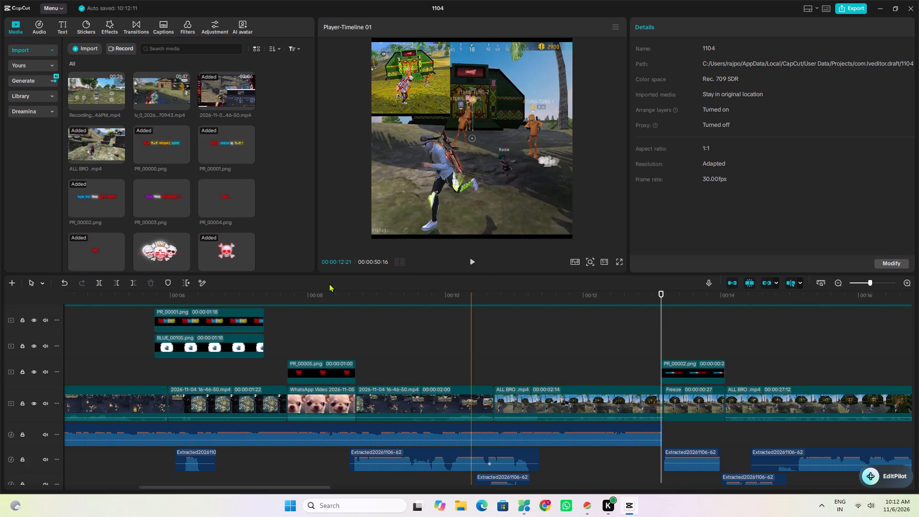
Add the troll face image Comp 1_00001.png to the track above PR_00002.png, starting at the playhead at 00:00:13:04.
scroll(215, 221, "down", 3)
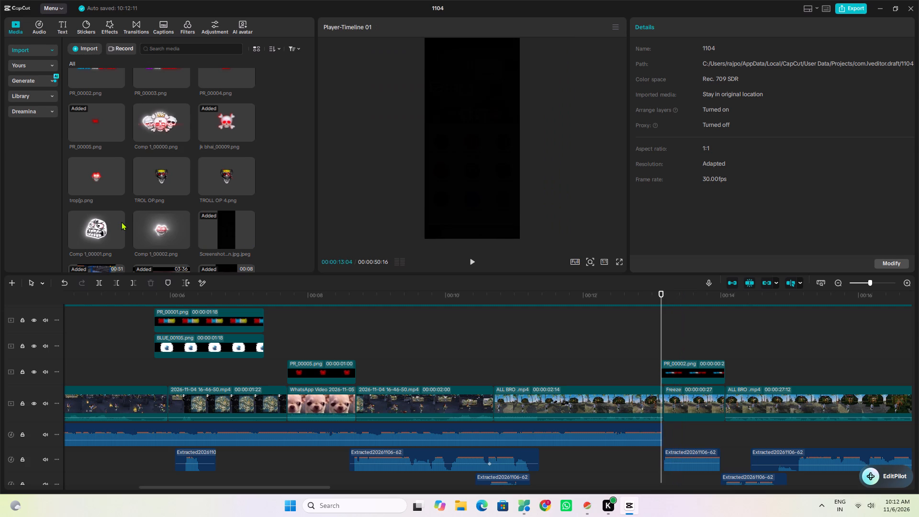
left_click_drag(91, 229, 650, 357)
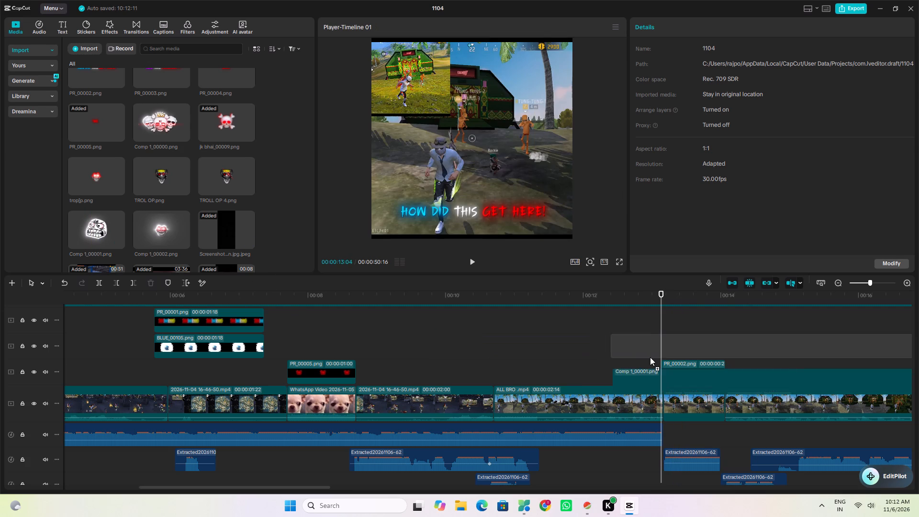
left_click_drag(650, 357, 661, 349)
Scale the Comp 1_00001.png troll face to 26% and place it over the running character's head, at about X -517, Y -155.
left_click(678, 324)
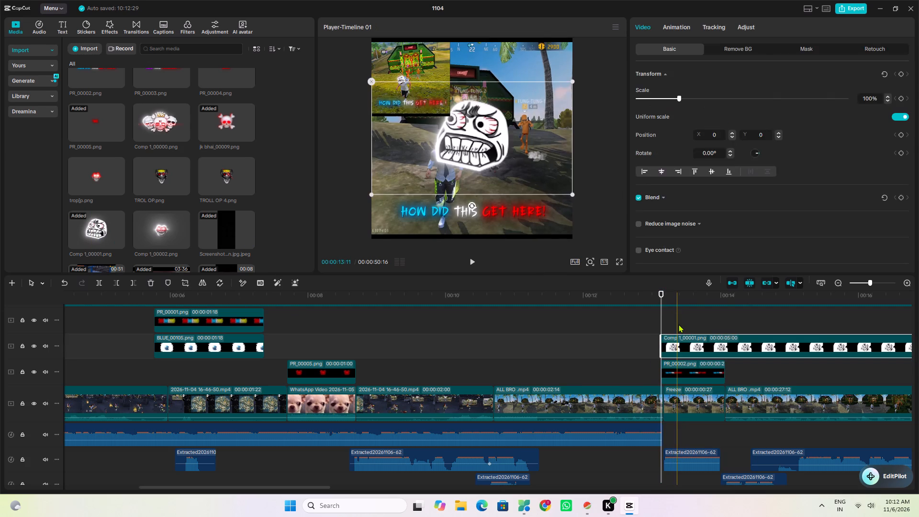
left_click(684, 349)
left_click_drag(569, 191, 534, 177)
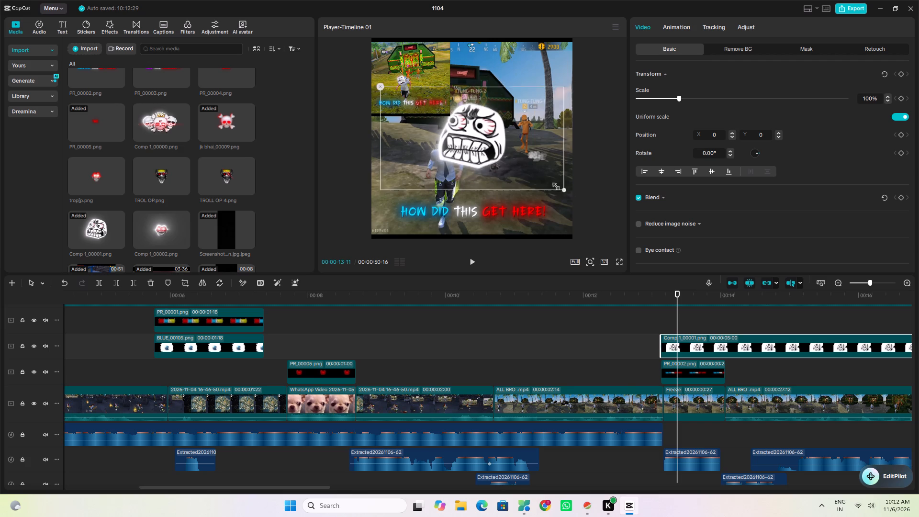
left_click_drag(534, 177, 465, 164)
left_click_drag(463, 142, 437, 150)
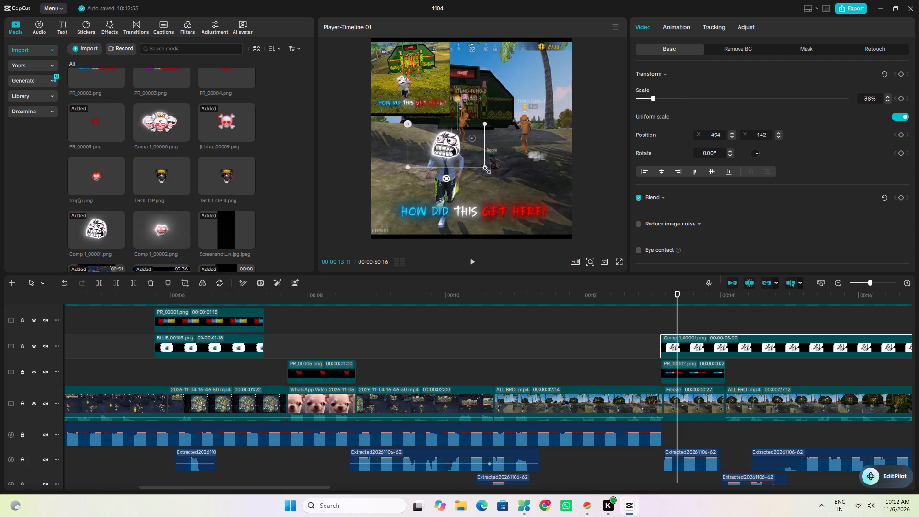
left_click_drag(485, 169, 460, 163)
left_click(442, 138)
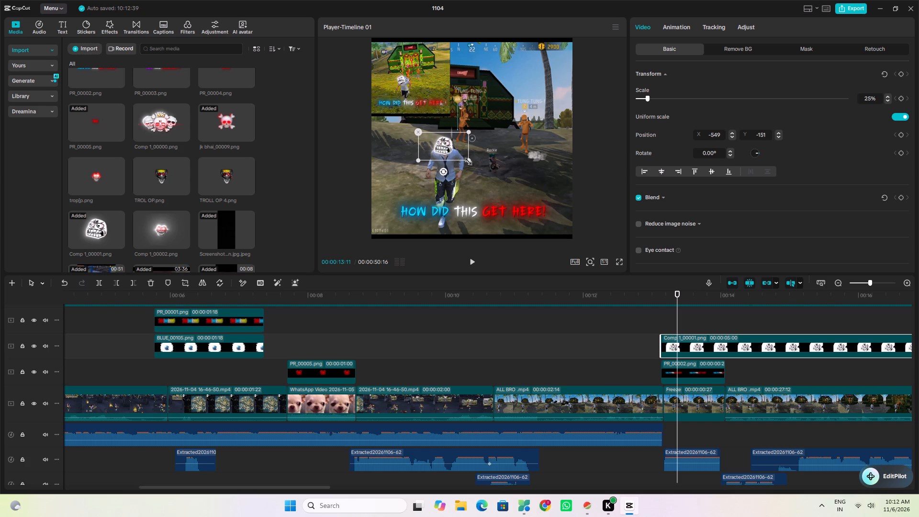
left_click_drag(466, 160, 464, 167)
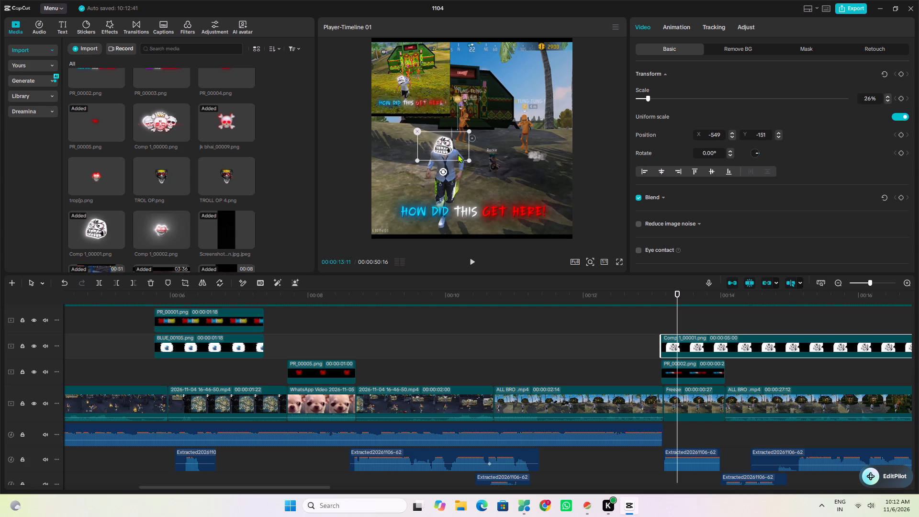
left_click(458, 154)
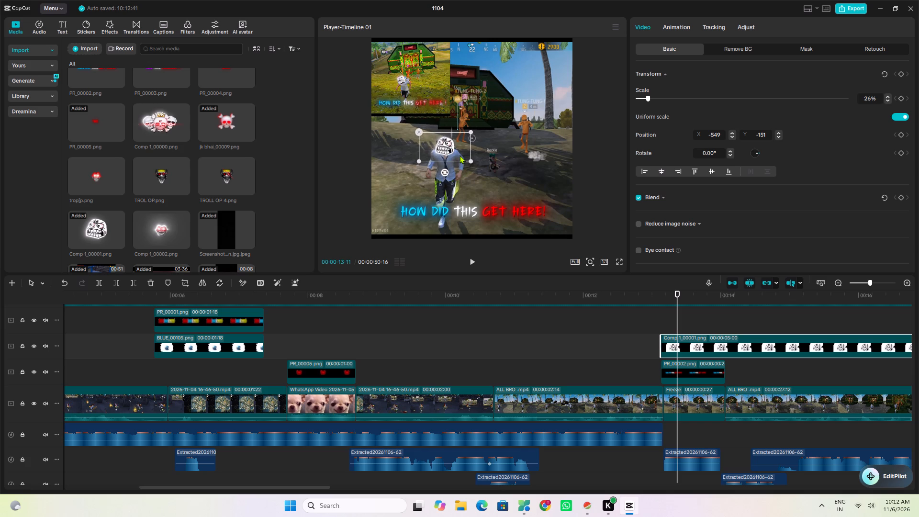
Trim the end of the Comp 1_00001.png troll face to line up with the end of the Freeze clip.
left_click(728, 362)
left_click(729, 340)
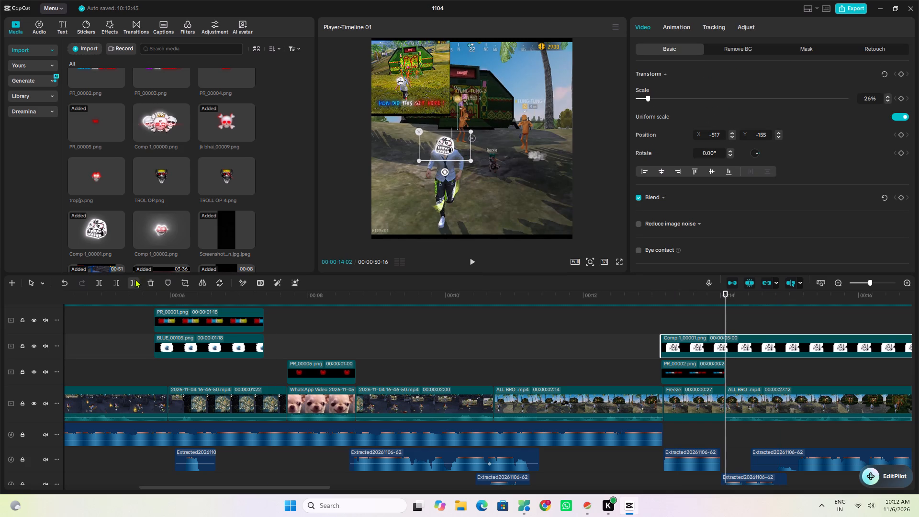
left_click(135, 279)
Play the section around the Freeze clip repeatedly to check the troll face, text and inset video timing.
left_click(643, 373)
key("space")
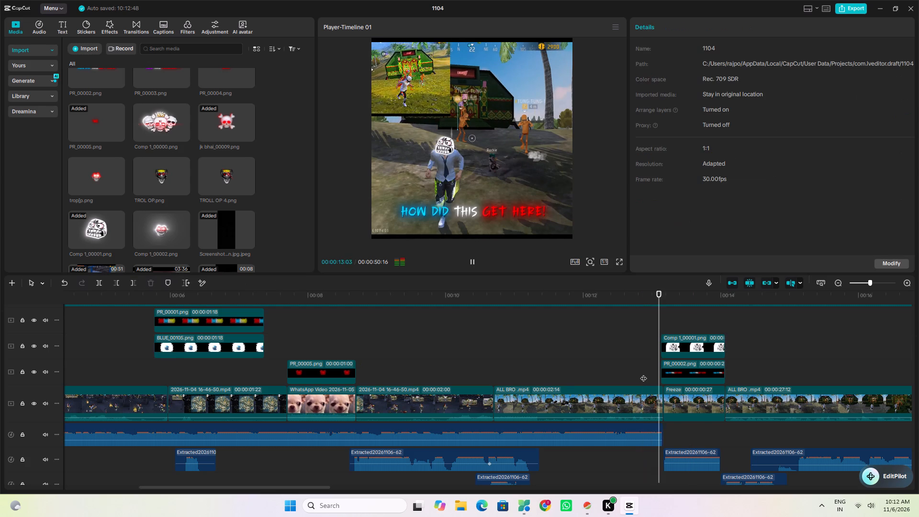
key("space")
left_click(643, 373)
key("space")
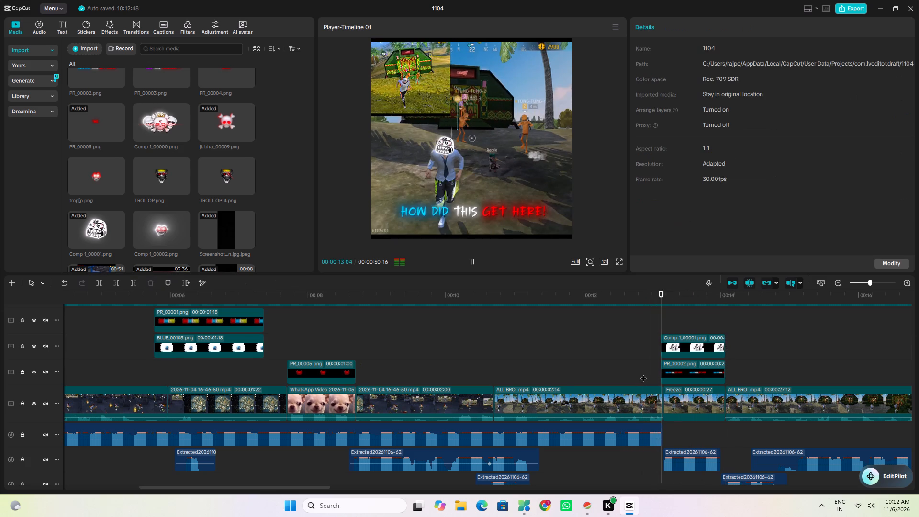
key("space")
left_click(643, 371)
key("space")
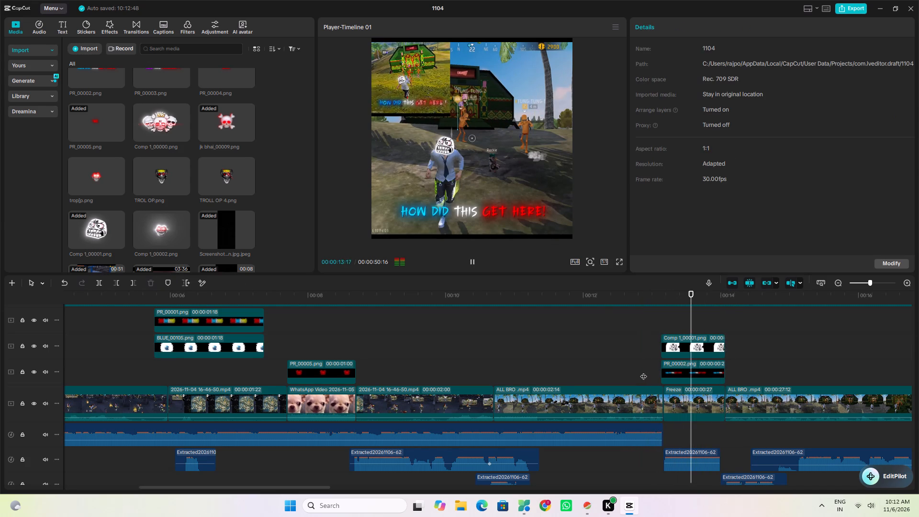
left_click(586, 364)
key("space")
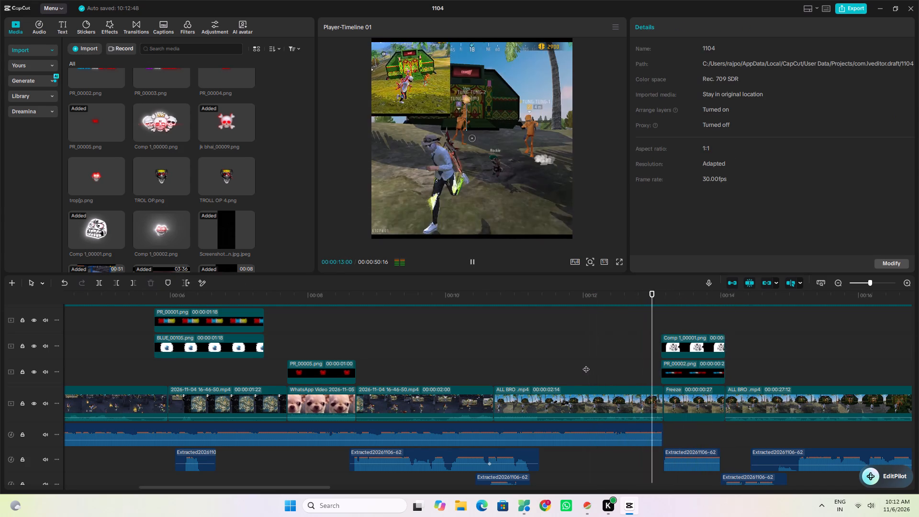
key("space")
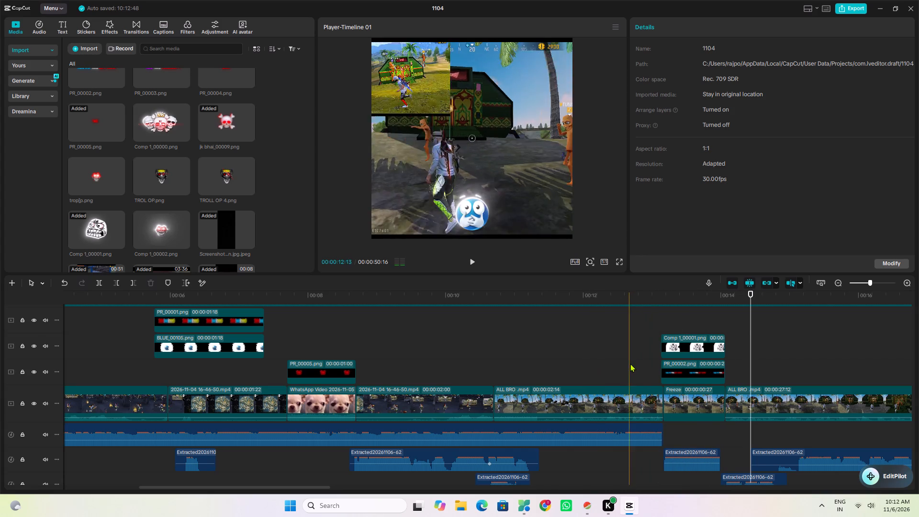
left_click(633, 362)
key("space")
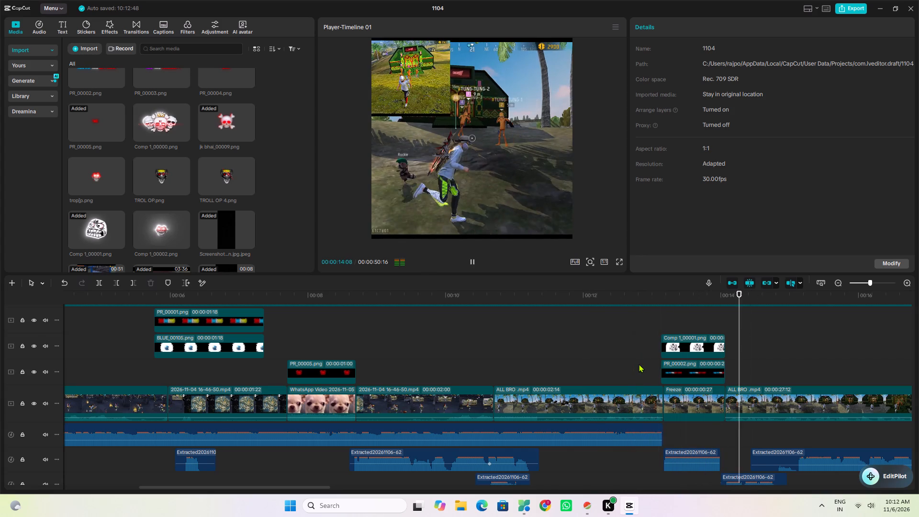
key("space")
left_click(646, 364)
key("space")
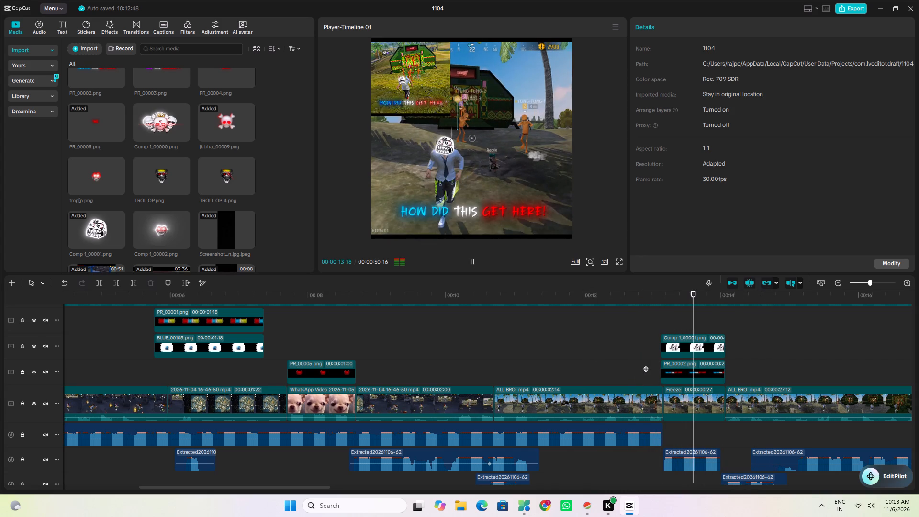
key("space")
left_click(647, 364)
key("space")
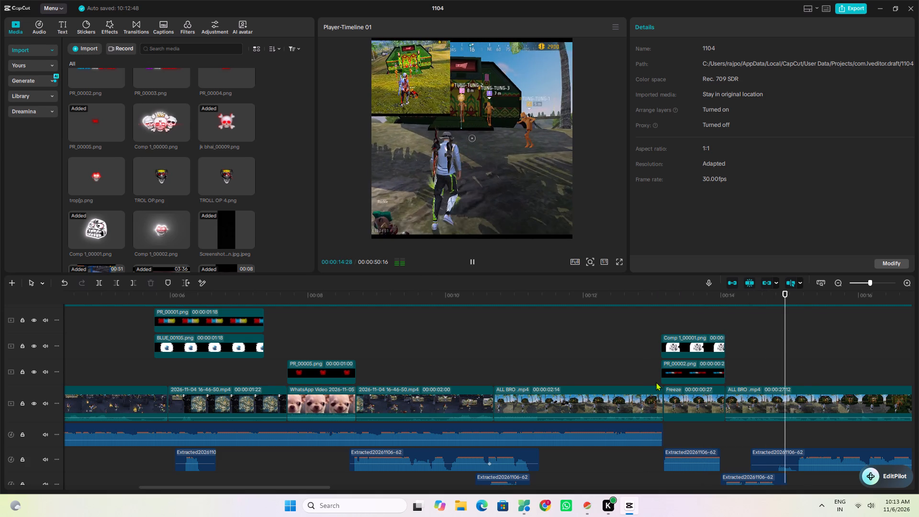
key("space")
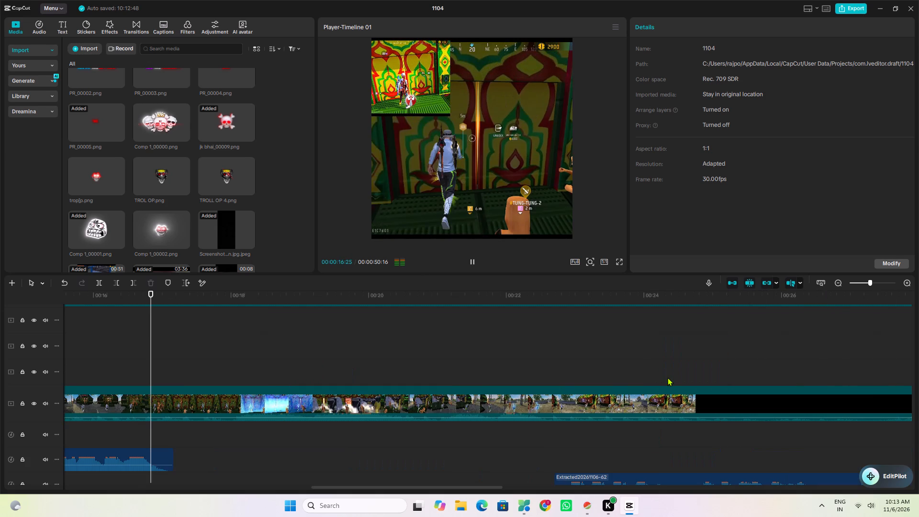
Review the ALL BRO .mp4 footage following the Freeze clip to find a spot for another emoji.
left_click_drag(168, 292, 162, 293)
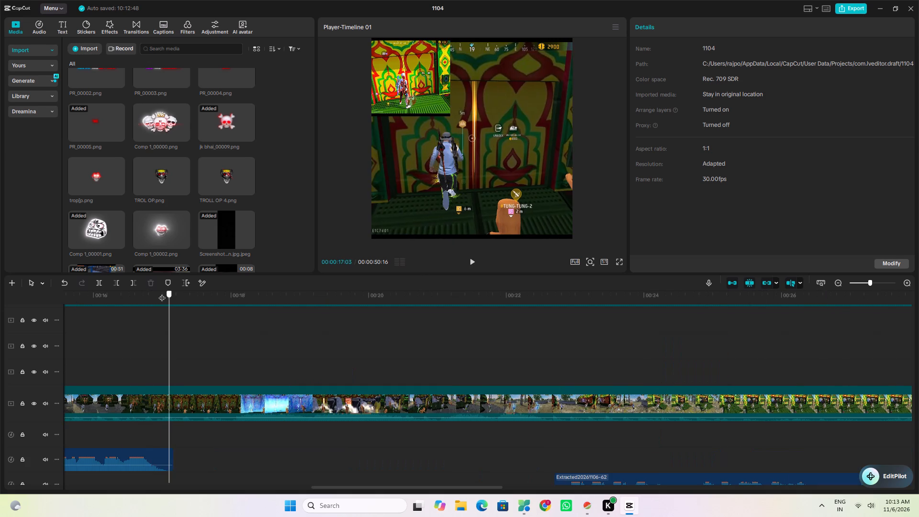
left_click_drag(162, 293, 427, 369)
key("space")
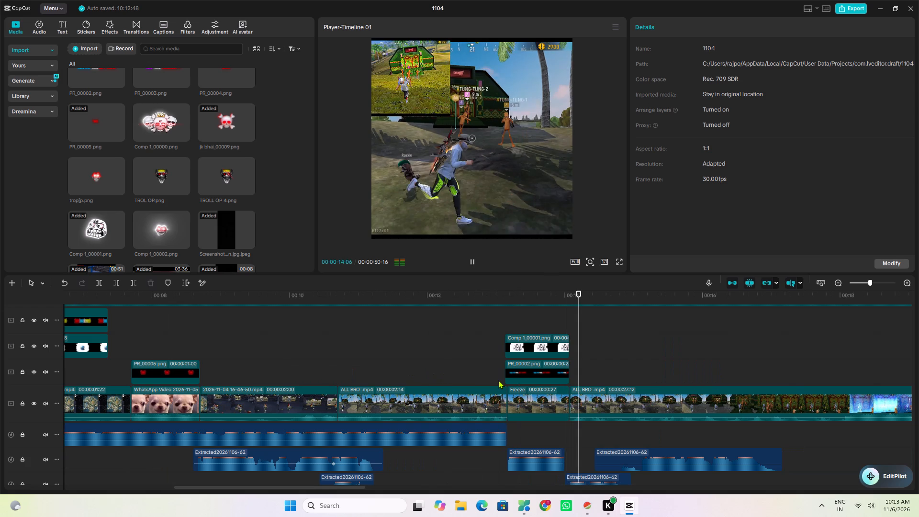
key("space")
key("space")
key("space")
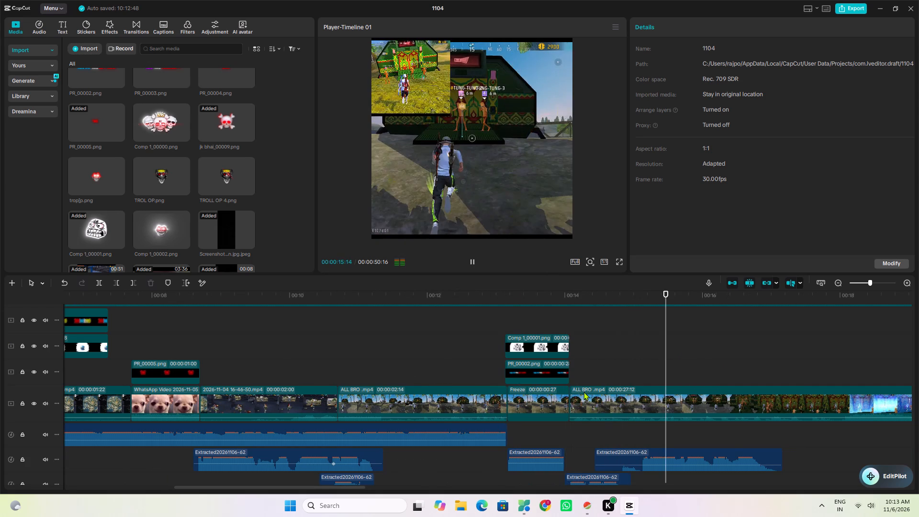
key("space")
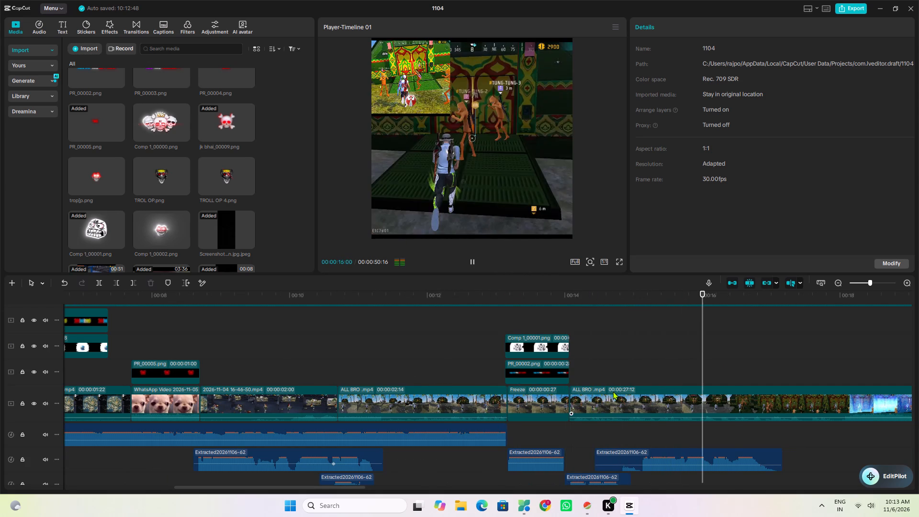
key("space")
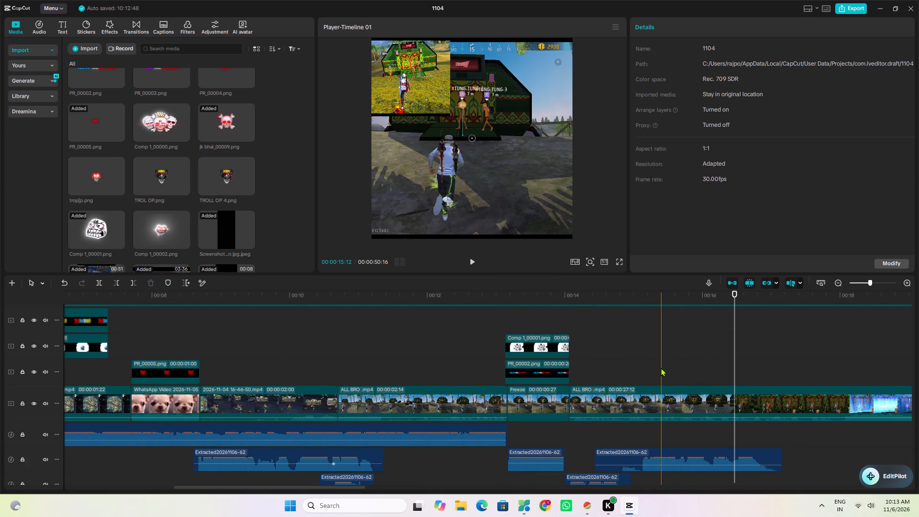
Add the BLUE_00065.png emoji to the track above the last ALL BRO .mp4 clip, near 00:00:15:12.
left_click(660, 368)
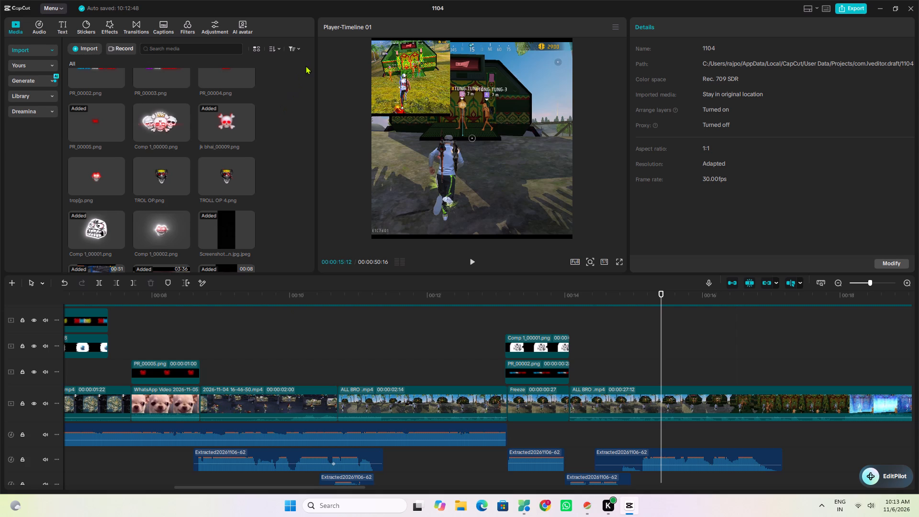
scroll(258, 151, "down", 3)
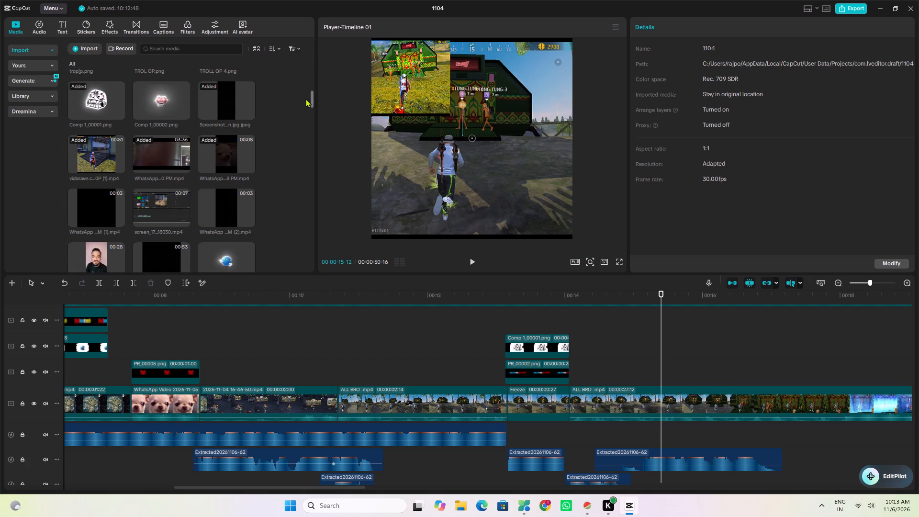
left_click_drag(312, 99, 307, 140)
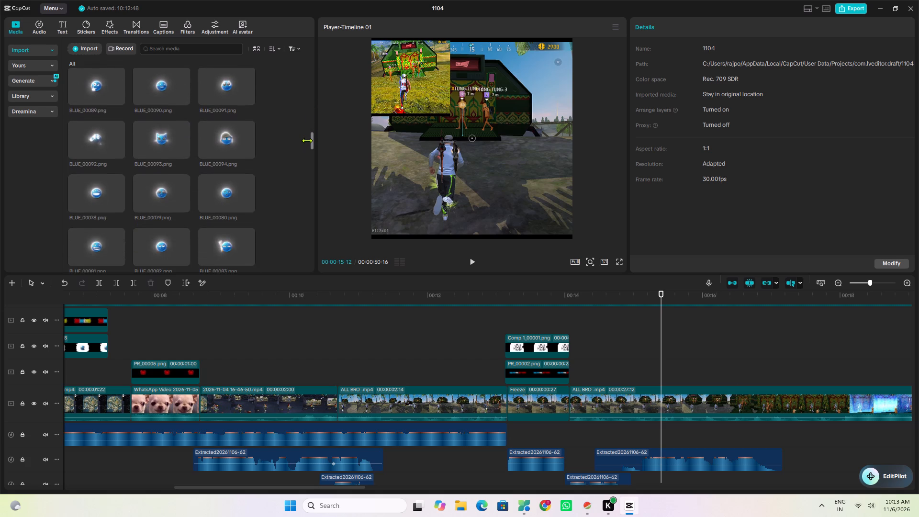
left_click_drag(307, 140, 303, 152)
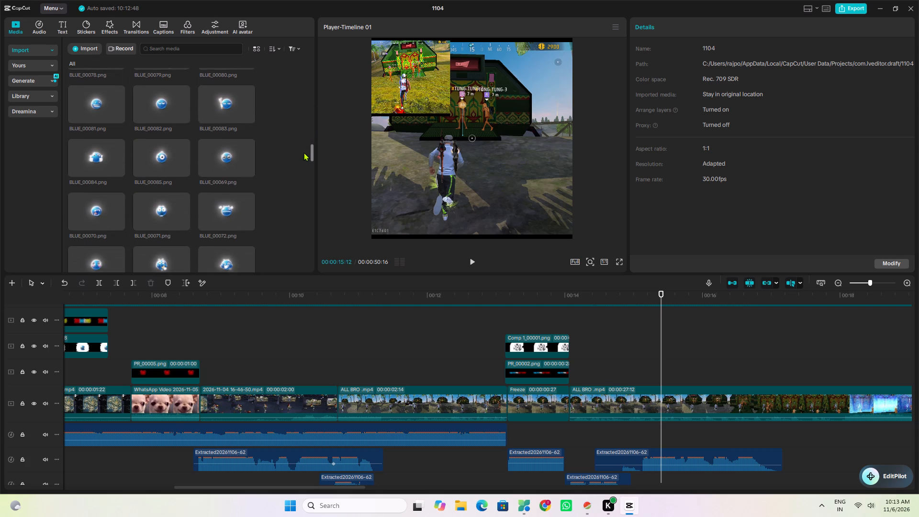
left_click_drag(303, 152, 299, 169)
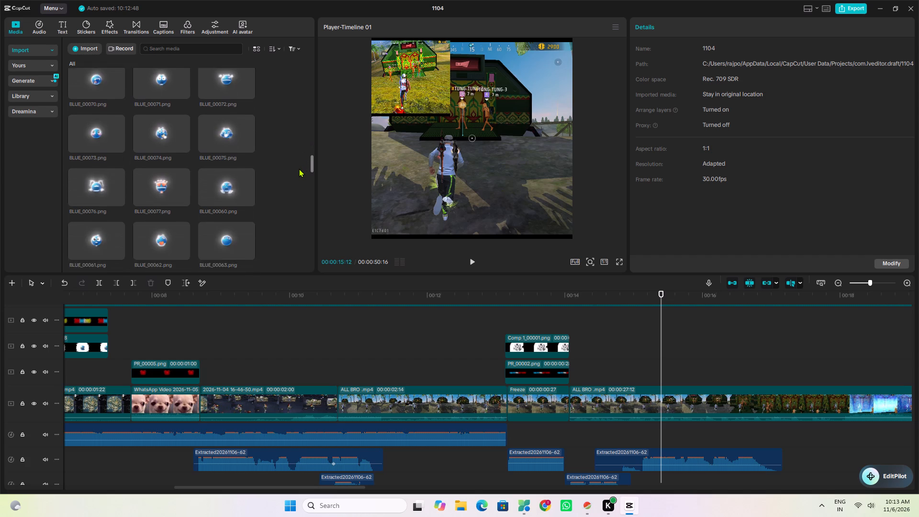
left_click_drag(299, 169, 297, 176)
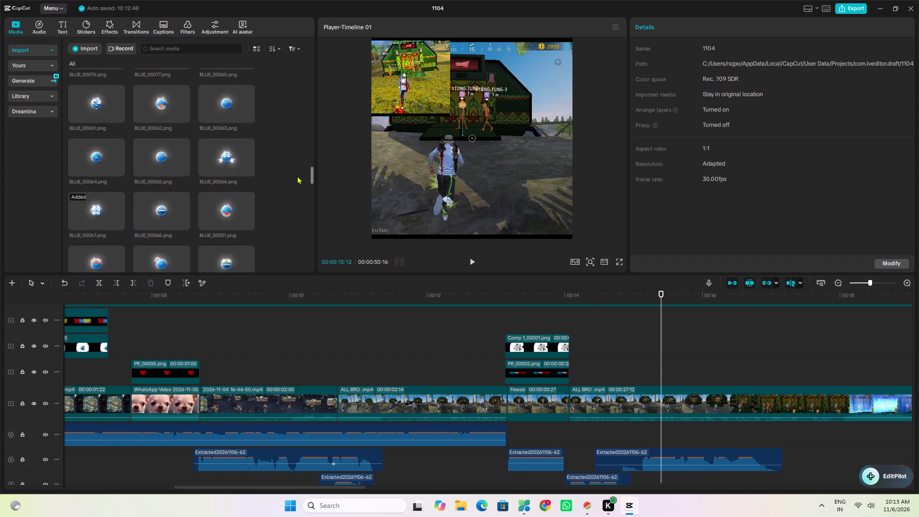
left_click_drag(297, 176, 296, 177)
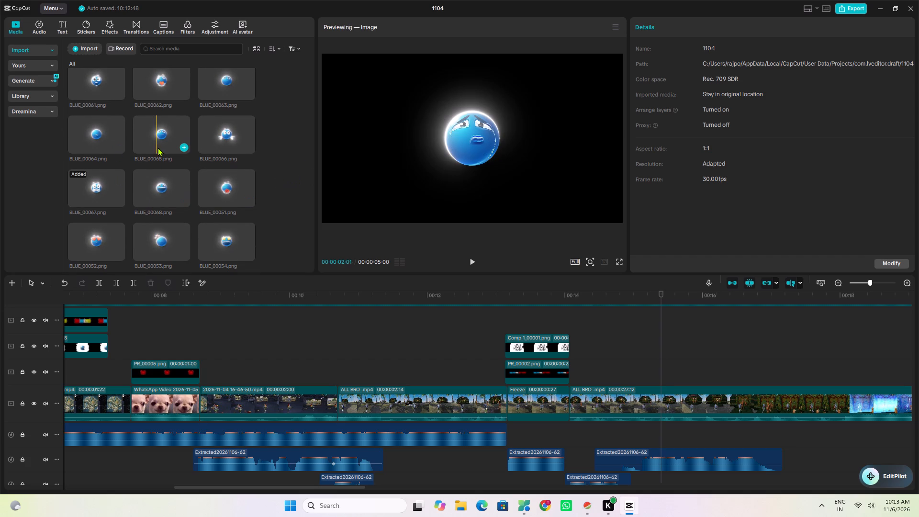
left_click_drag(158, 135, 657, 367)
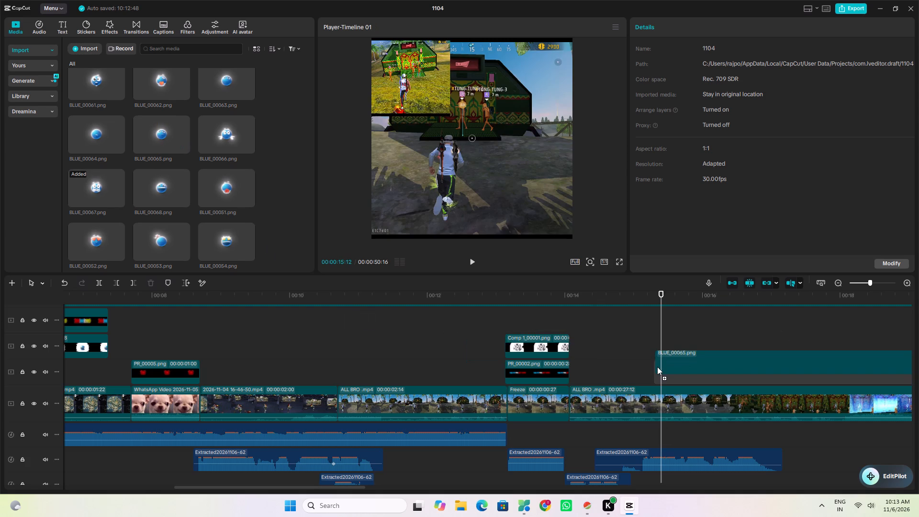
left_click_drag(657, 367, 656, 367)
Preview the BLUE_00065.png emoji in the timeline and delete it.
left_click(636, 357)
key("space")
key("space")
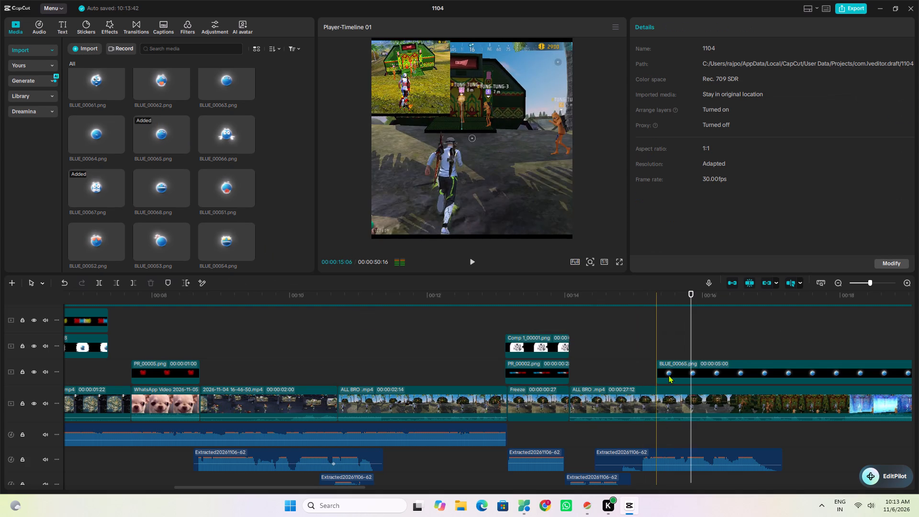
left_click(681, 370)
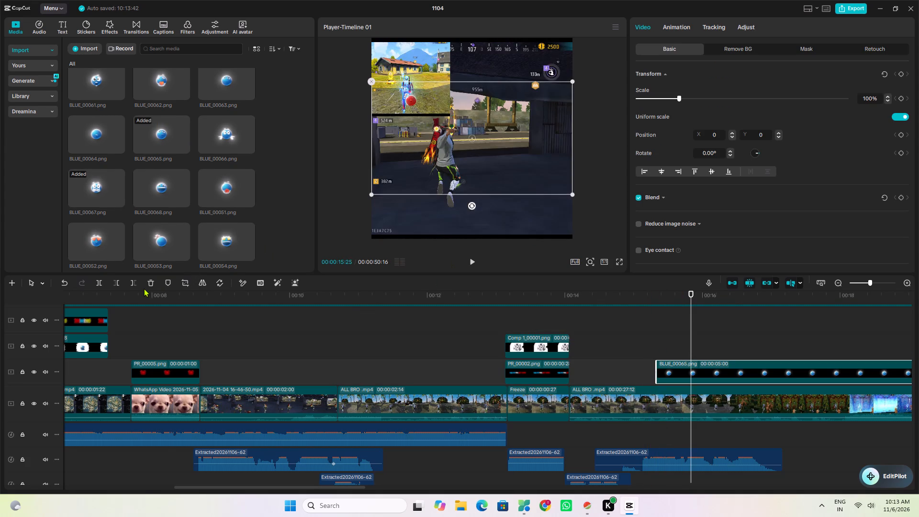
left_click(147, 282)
Pick the BLUE_00046.png emoji and add it above the last ALL BRO .mp4 clip, starting at about 00:00:14:19.
scroll(170, 214, "down", 3)
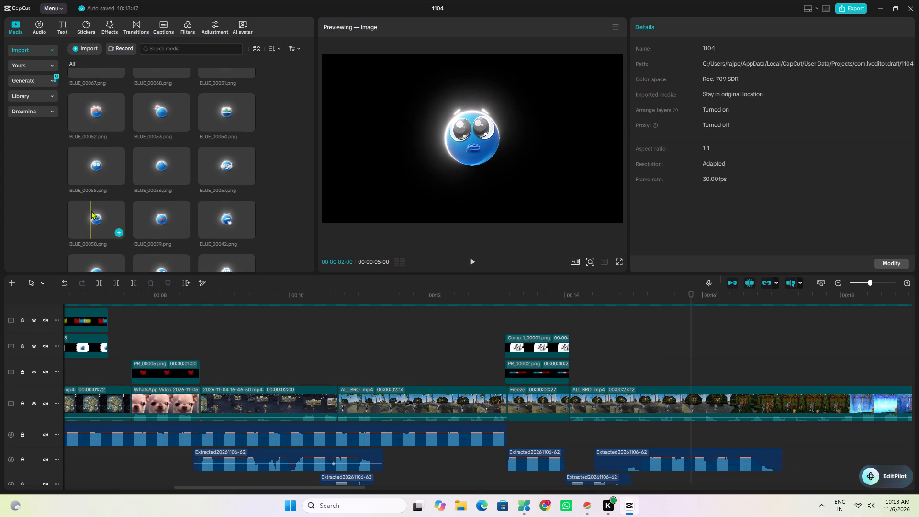
left_click_drag(94, 175, 104, 183)
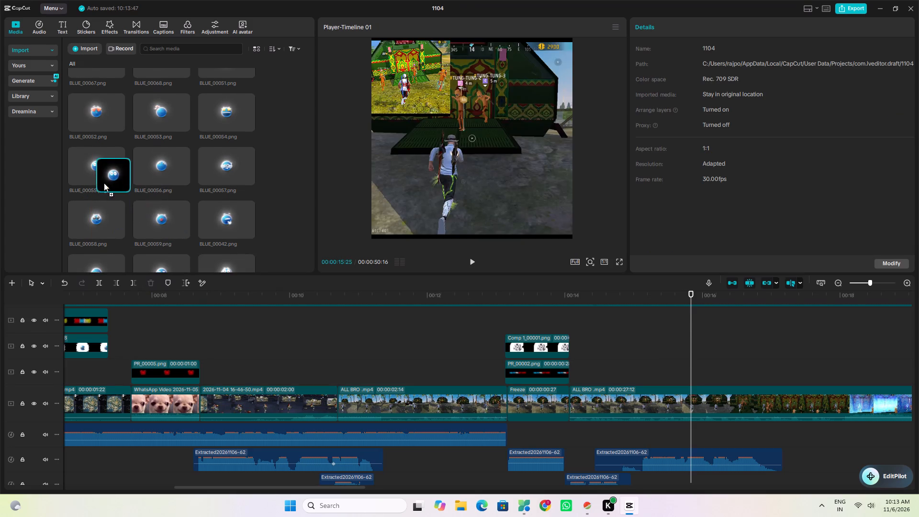
left_click_drag(104, 183, 104, 182)
scroll(110, 199, "down", 1)
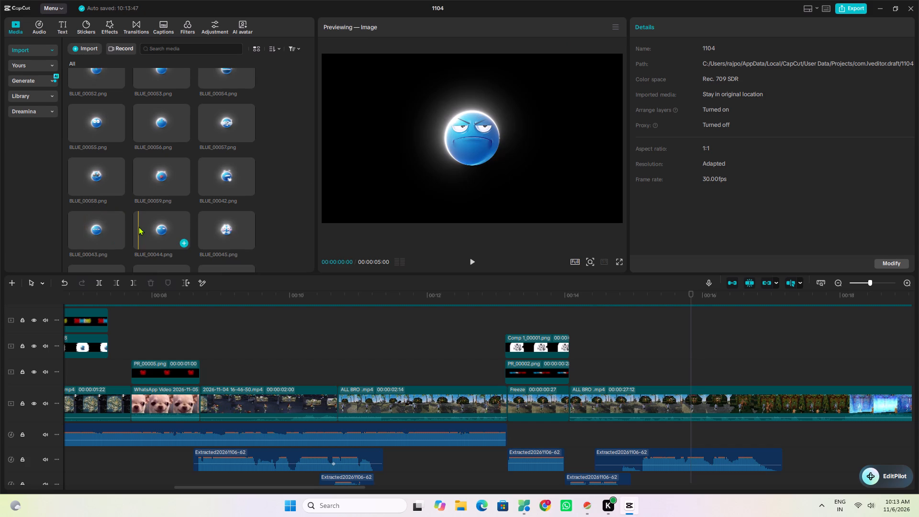
scroll(138, 226, "down", 1)
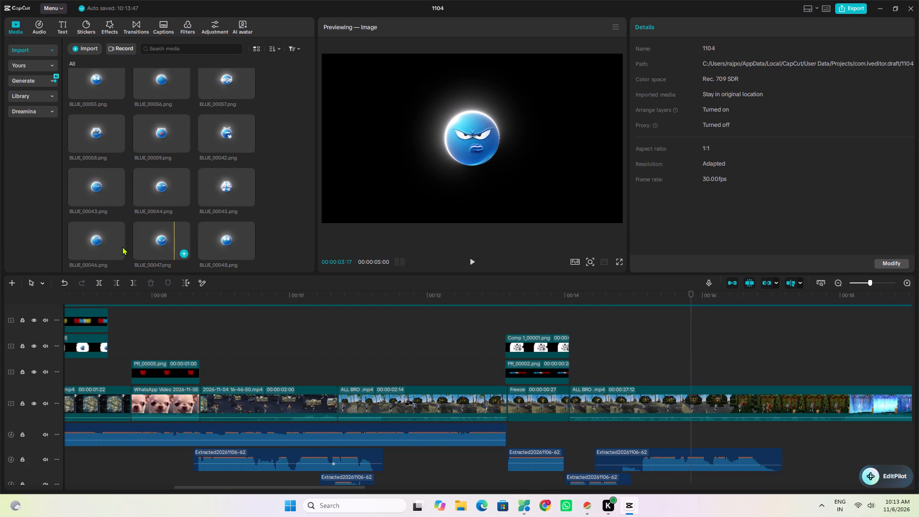
scroll(123, 246, "down", 1)
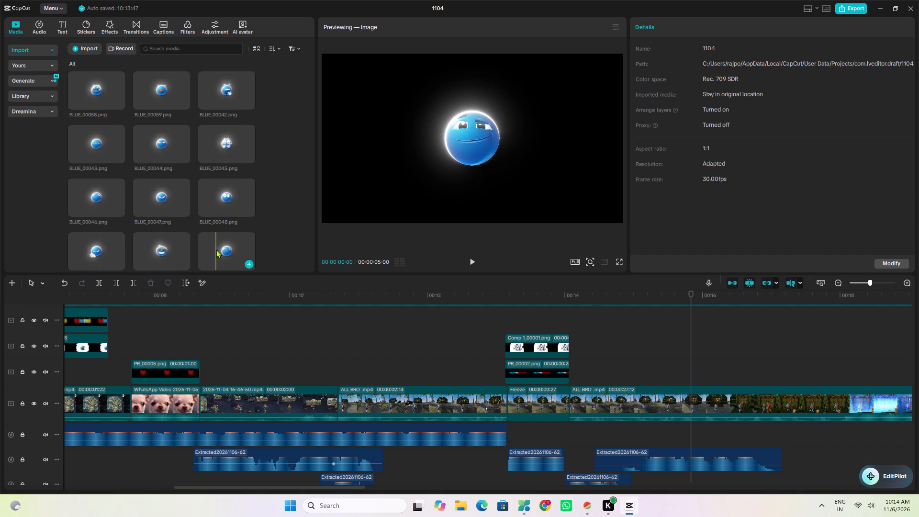
left_click_drag(85, 196, 677, 369)
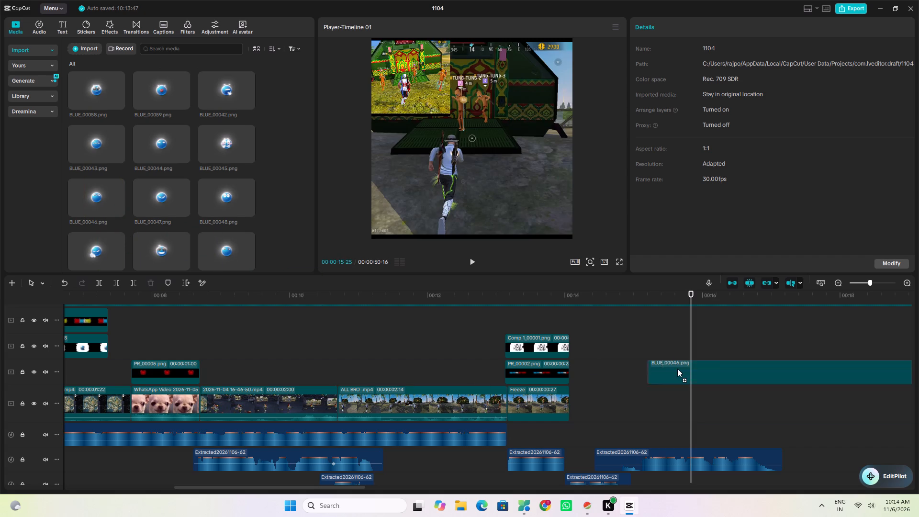
left_click_drag(677, 369, 608, 365)
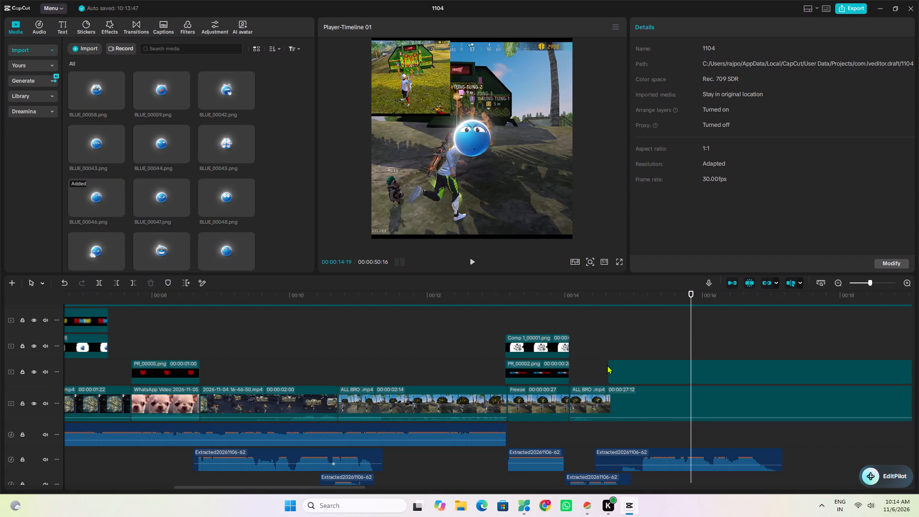
Place the BLUE_00046.png emoji near the bottom centre of the frame, at about X -114, Y -1349, and scale it to 90%.
left_click(590, 370)
key("space")
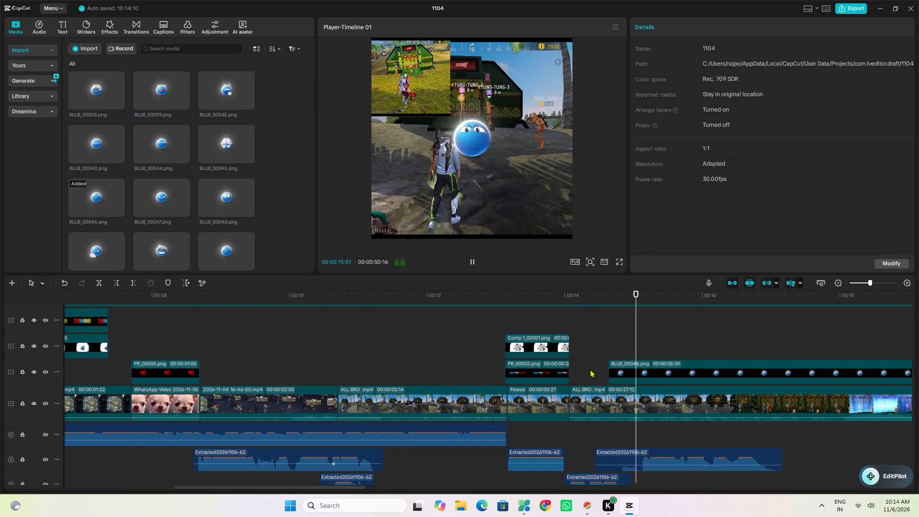
key("space")
left_click(660, 348)
left_click(661, 366)
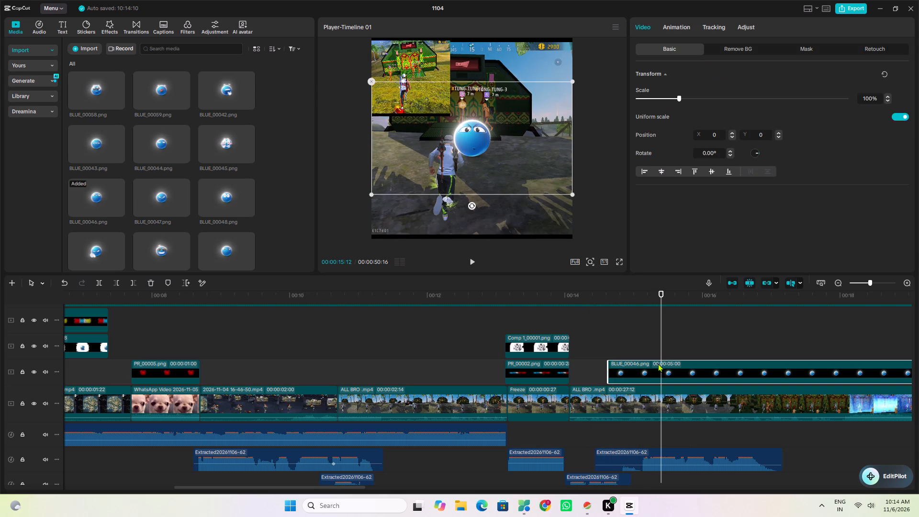
left_click_drag(551, 183, 545, 254)
left_click_drag(679, 97, 675, 99)
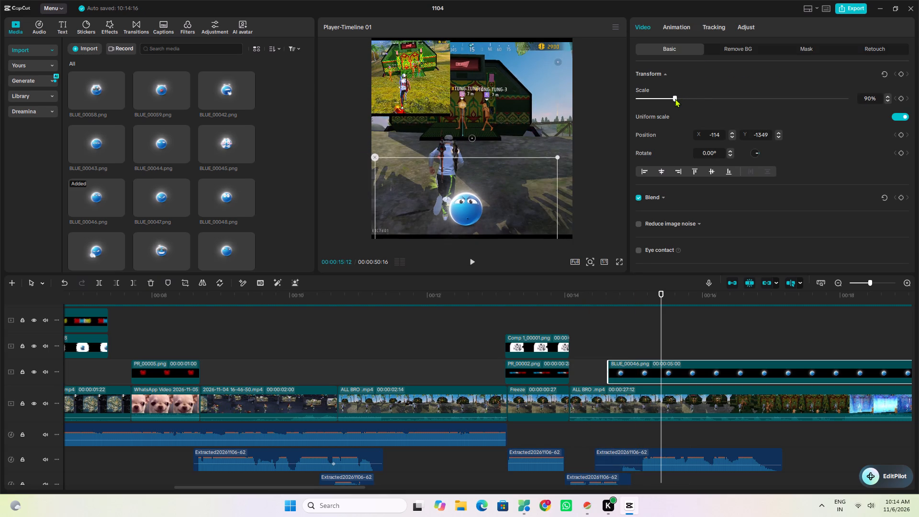
Trim the start of the BLUE_00046.png clip to about 00:00:15:08 and play that section back.
left_click_drag(609, 373, 634, 380)
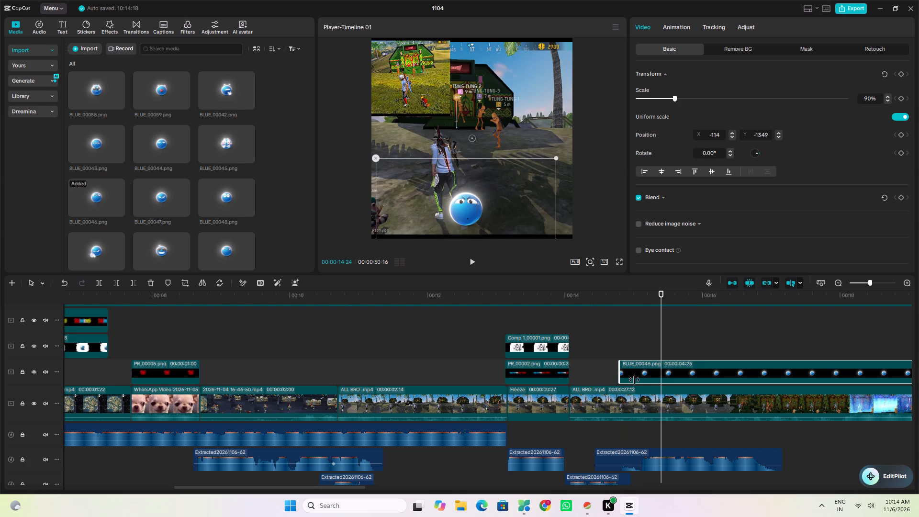
left_click_drag(634, 380, 652, 383)
left_click(634, 375)
key("space")
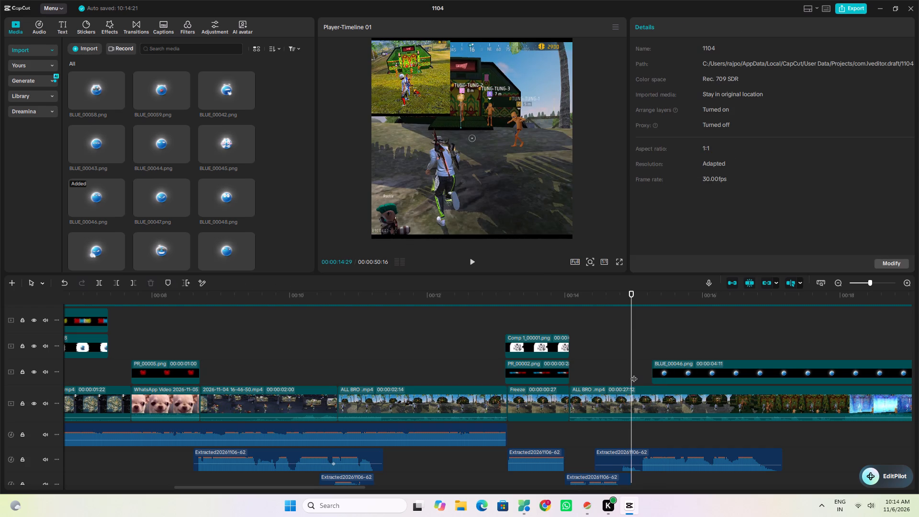
left_click(634, 374)
key("space")
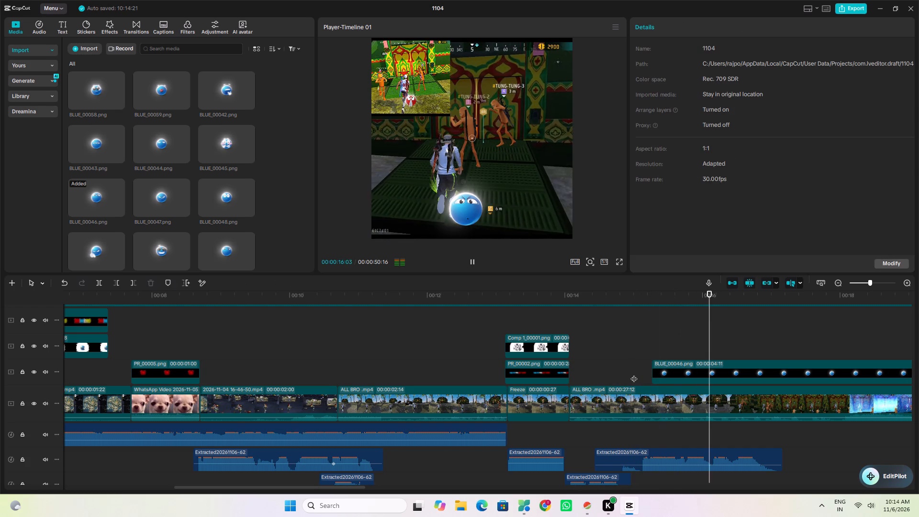
key("space")
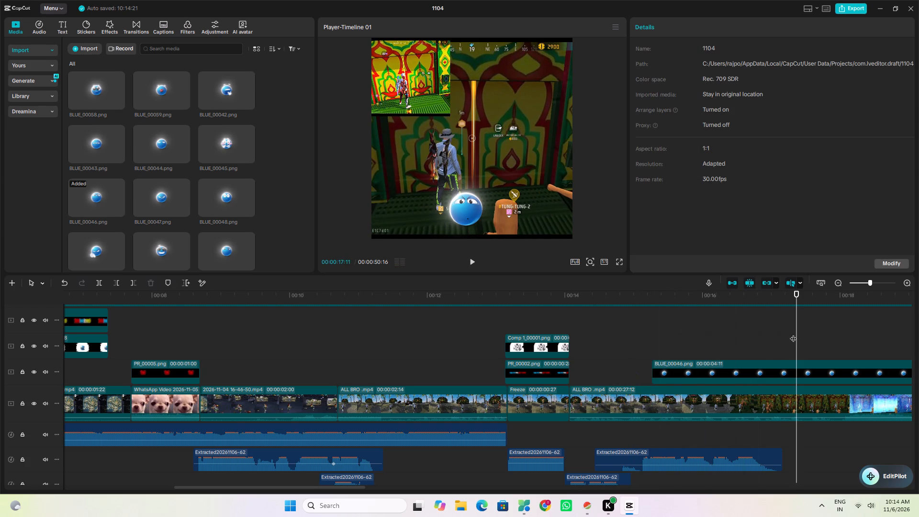
Cut off the BLUE_00046.png clip after 00:00:17:07 and play the result back.
left_click(788, 335)
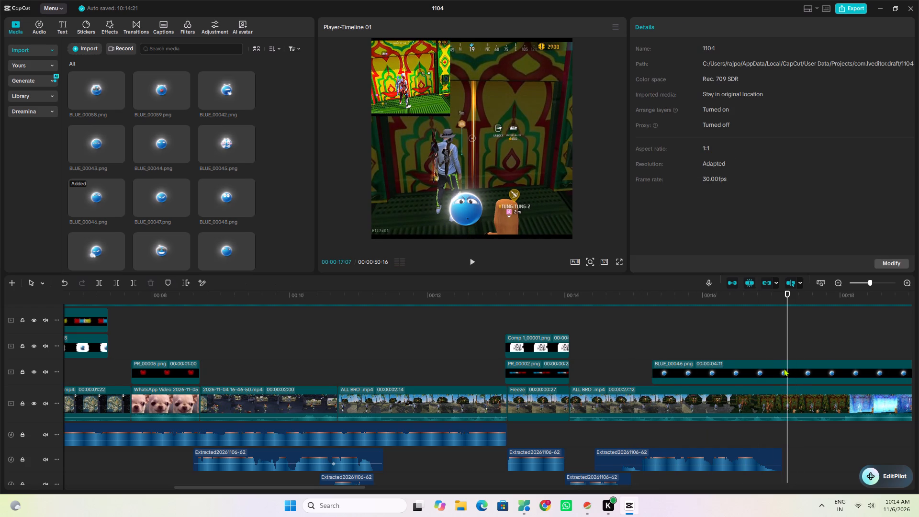
left_click(784, 368)
left_click(133, 281)
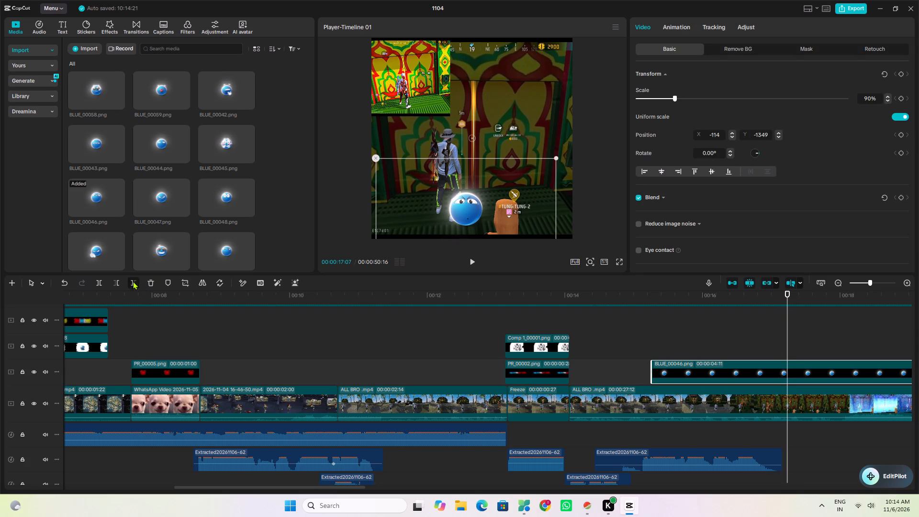
left_click(592, 366)
key("space")
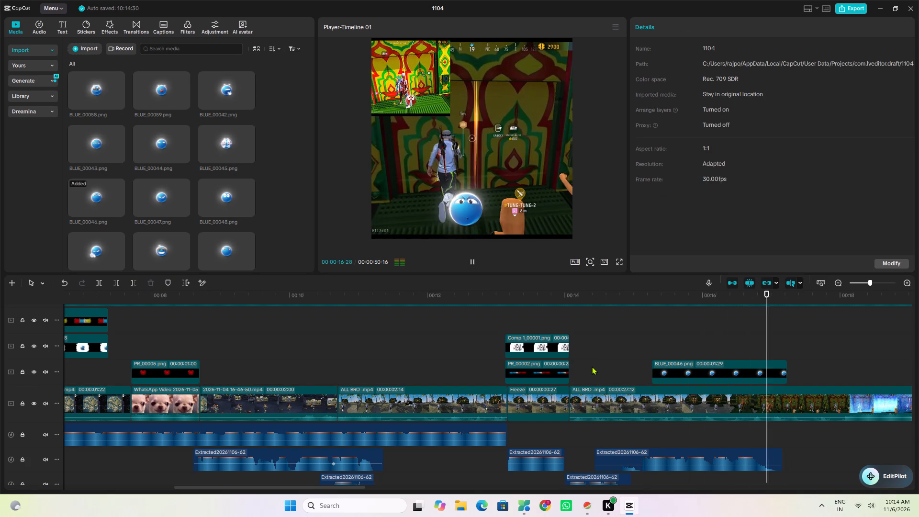
key("space")
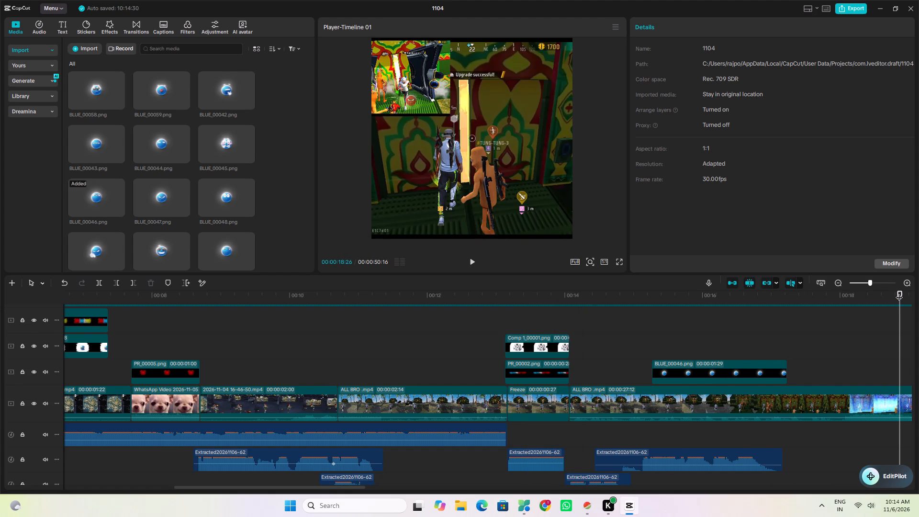
Play the timeline from the start with the vidssave.com #core overlay track hidden, and unhide the track.
left_click_drag(898, 292, 0, 485)
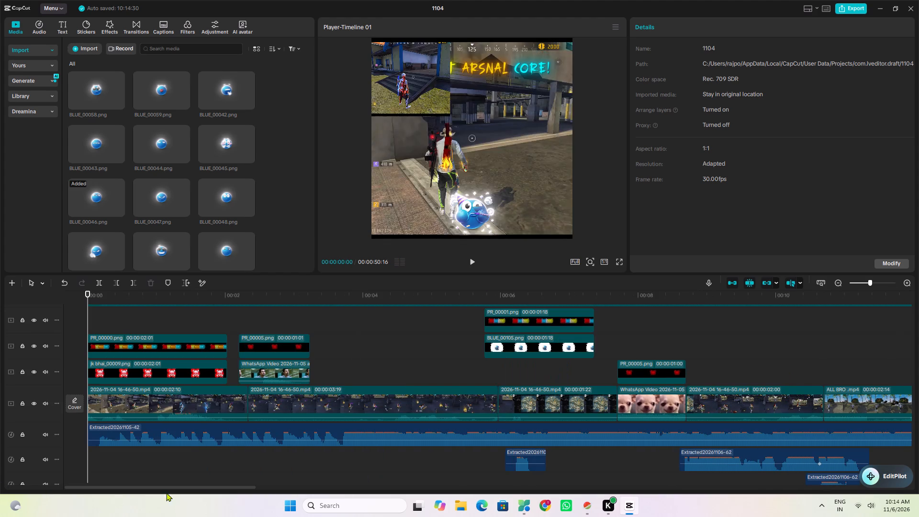
left_click(88, 465)
key("space")
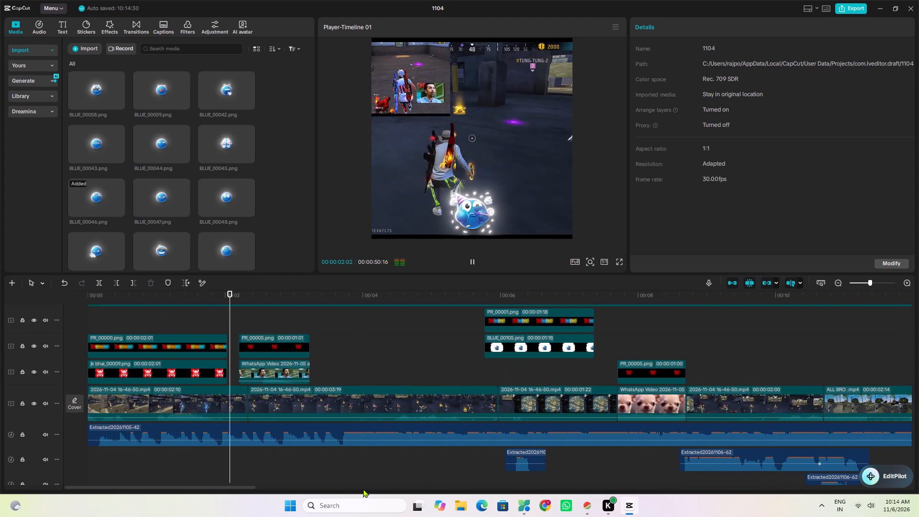
left_click(90, 461)
scroll(72, 369, "up", 4)
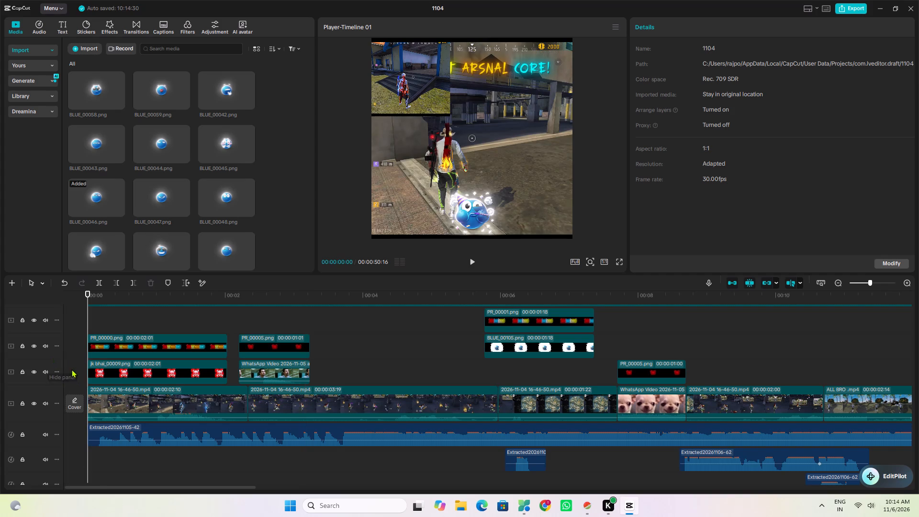
scroll(100, 339, "up", 4)
left_click(34, 339)
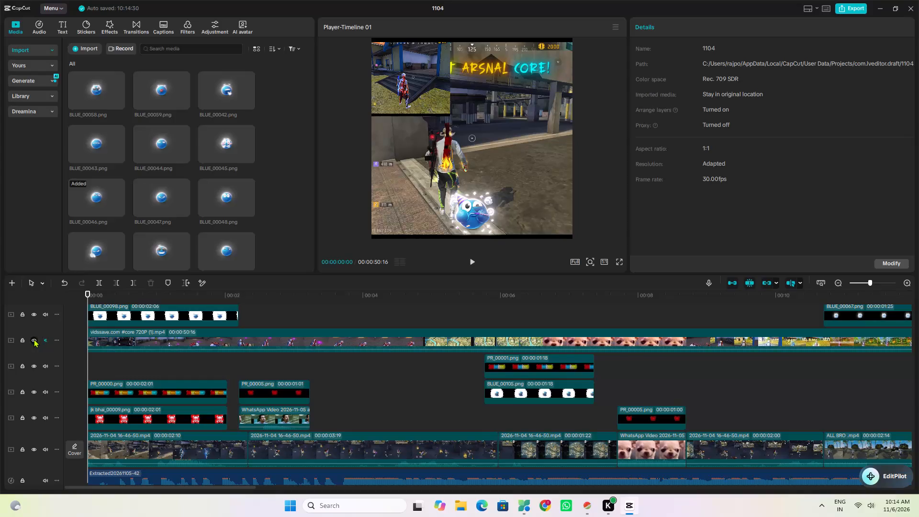
key("space")
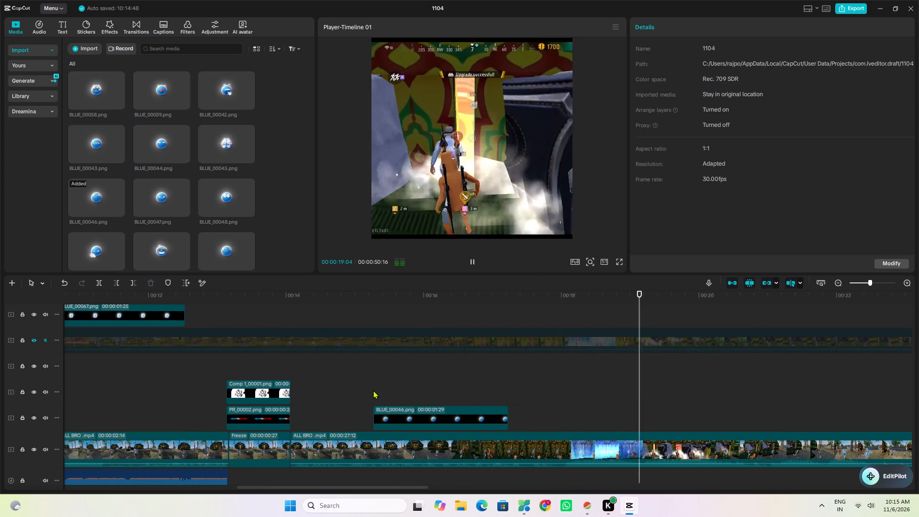
left_click(373, 390)
left_click(33, 343)
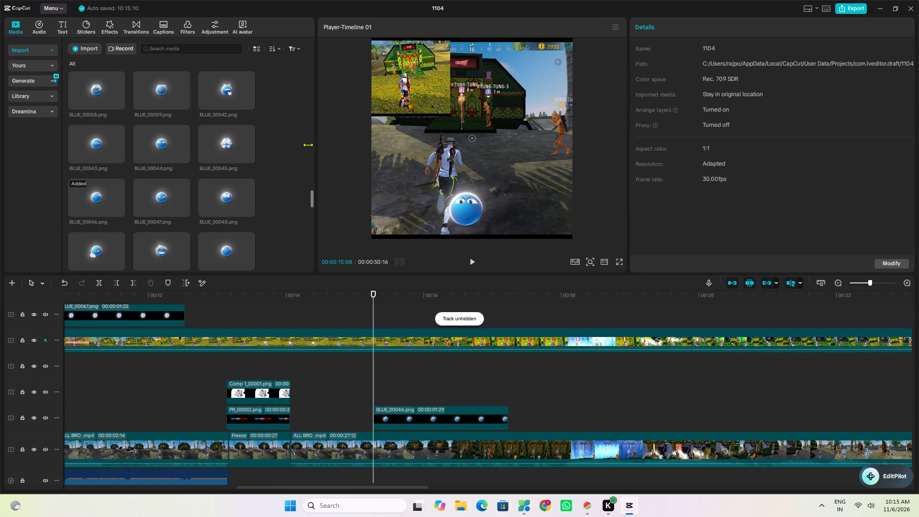
Find the vidssave.com reference video in the imported media and preview it with sound.
left_click_drag(311, 202, 293, 98)
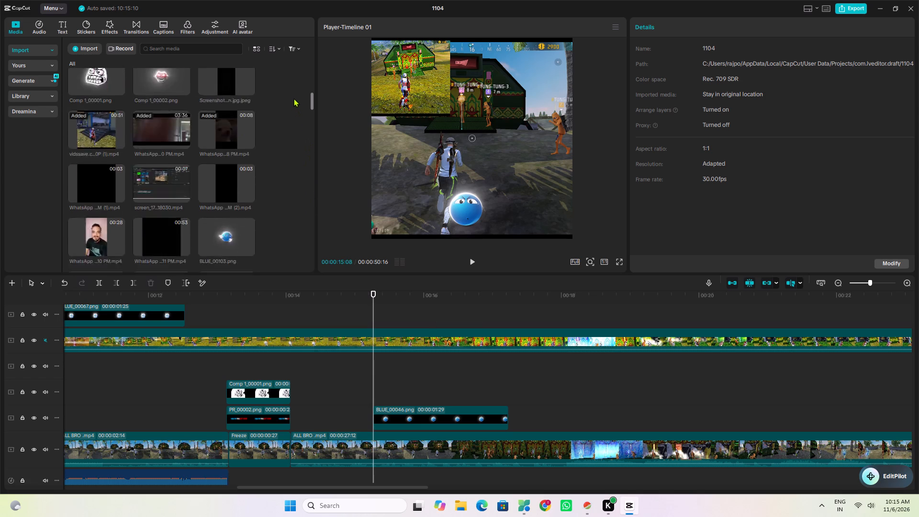
left_click_drag(293, 98, 293, 97)
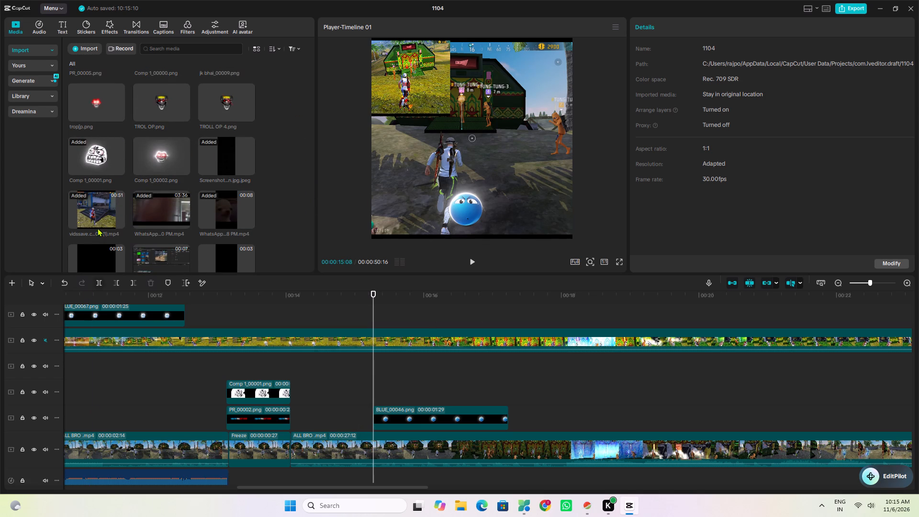
left_click(82, 209)
key("space")
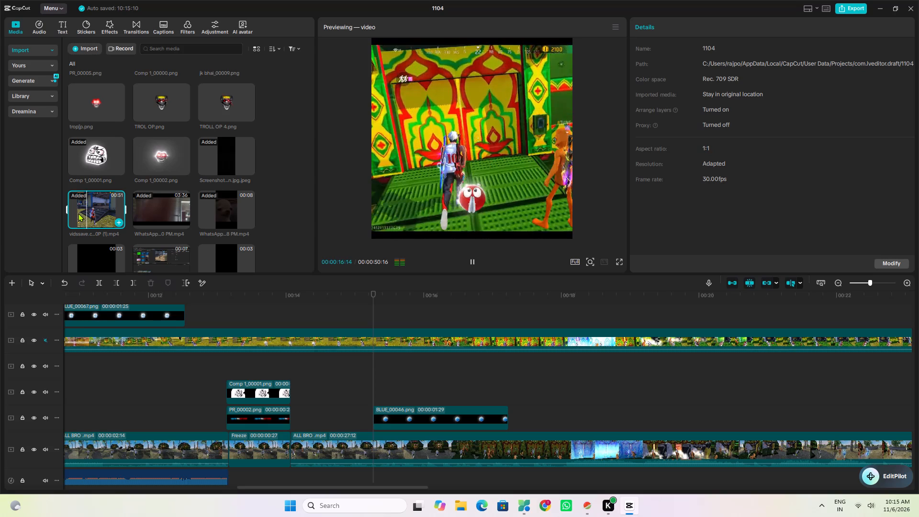
key("space")
Extract the audio from The Caretaker - It's just a burning memory (2016) 480P in the Music folder and listen to it.
left_click(40, 23)
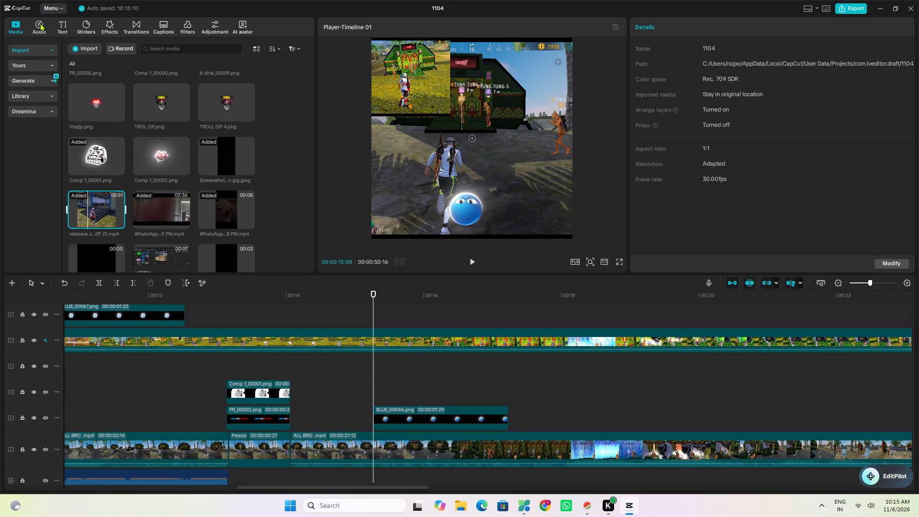
left_click(40, 24)
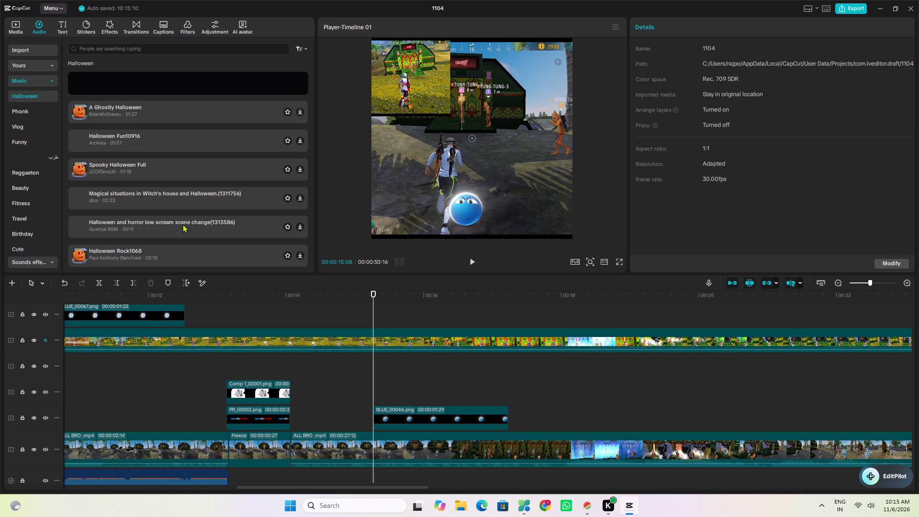
left_click(30, 48)
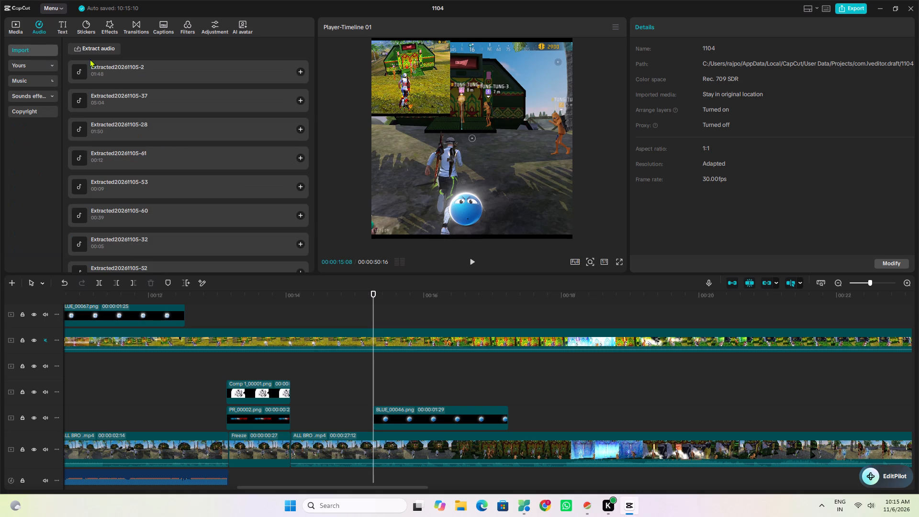
left_click(92, 46)
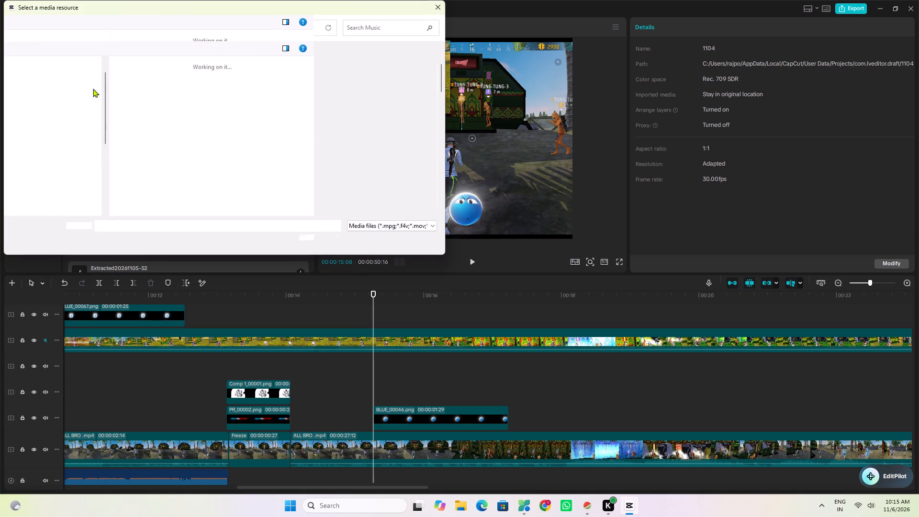
left_click(55, 104)
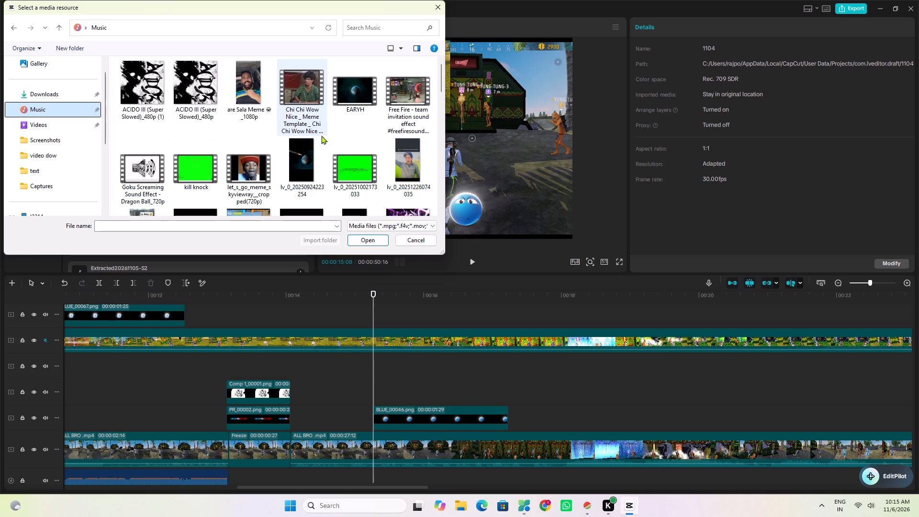
scroll(325, 138, "down", 1)
scroll(285, 158, "down", 1)
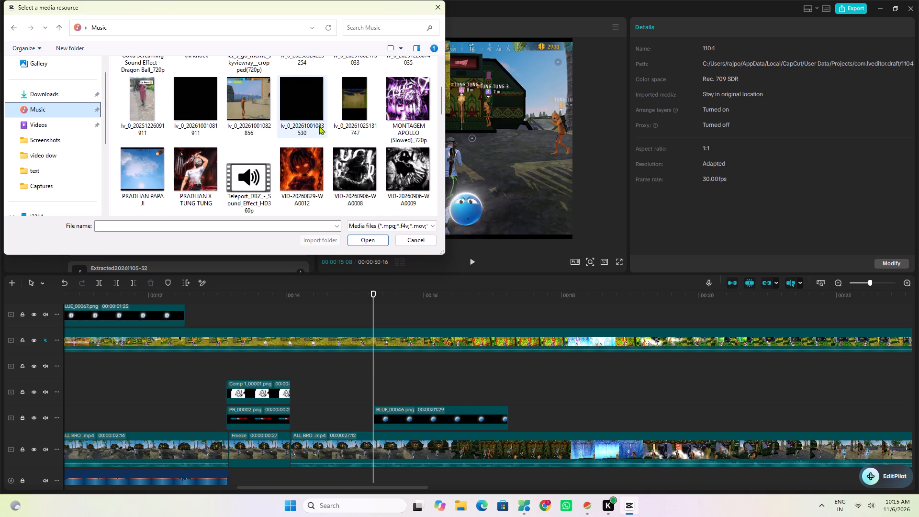
scroll(324, 130, "down", 1)
left_click(414, 156)
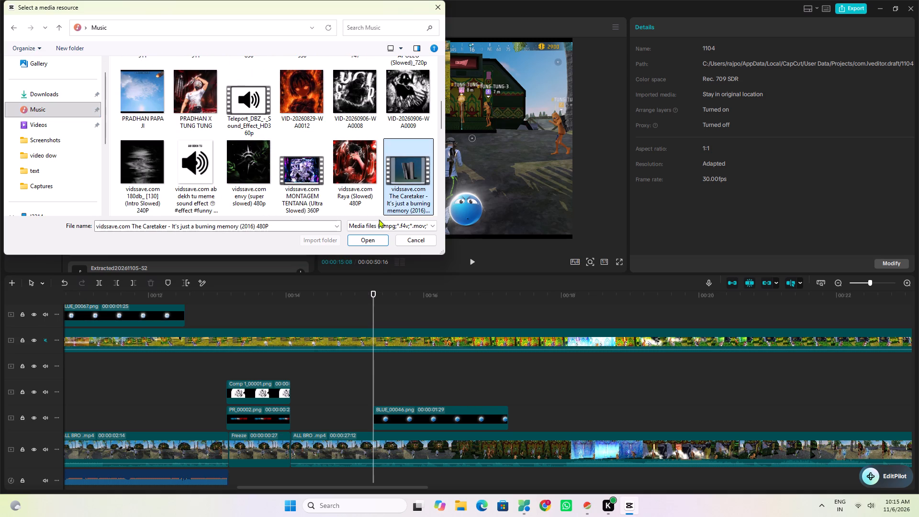
left_click(371, 239)
left_click(135, 66)
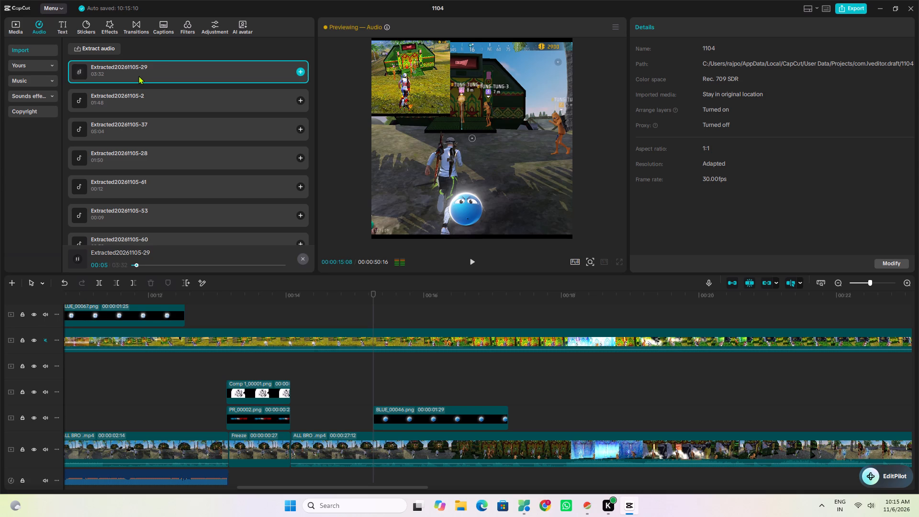
Extract the audio from vidssave.com 180db_ [130] (Intro Slowed) 240P in the Music folder and preview it.
left_click(92, 50)
scroll(203, 134, "down", 4)
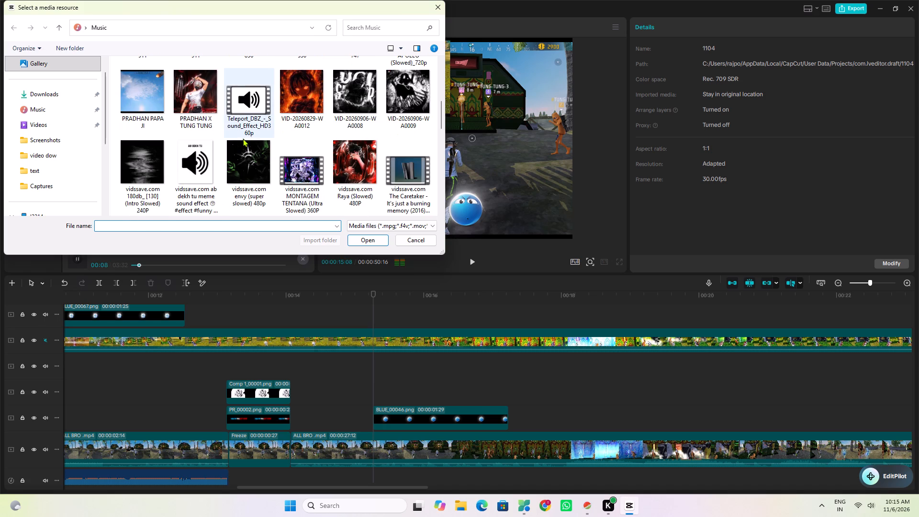
left_click(141, 164)
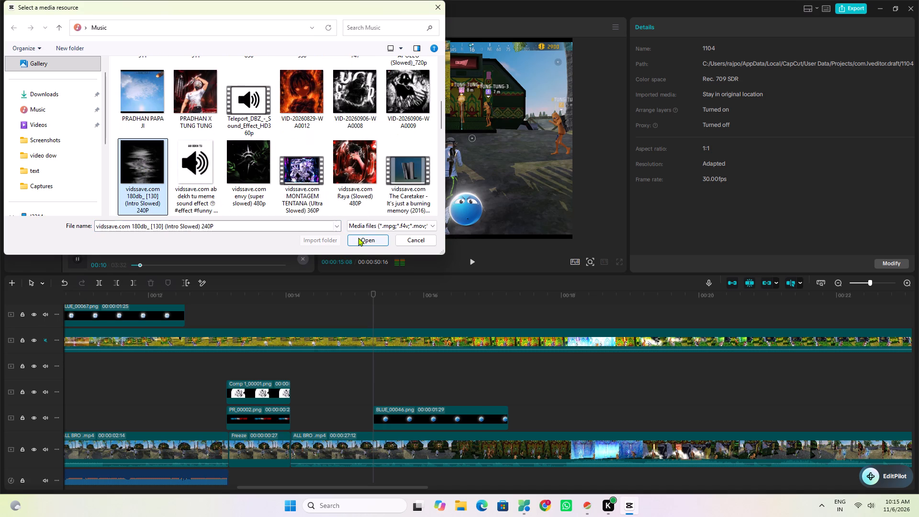
left_click(359, 237)
left_click(128, 60)
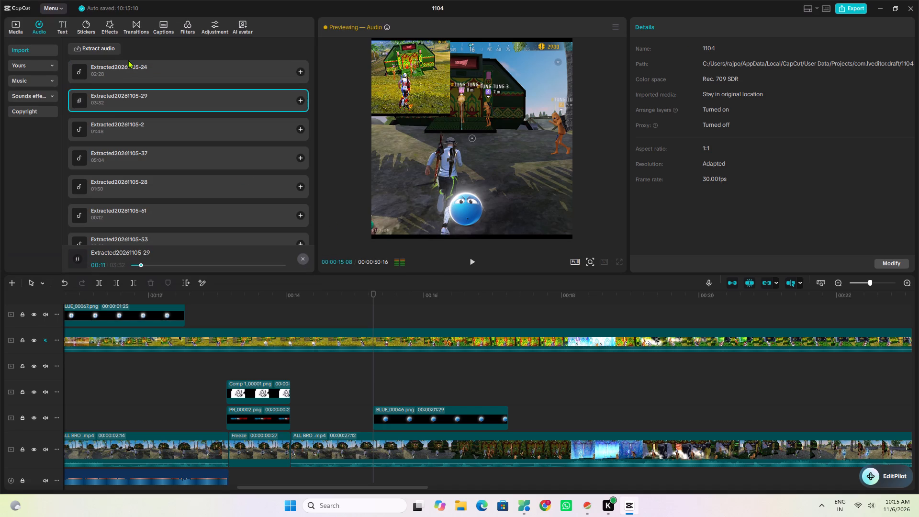
left_click(130, 68)
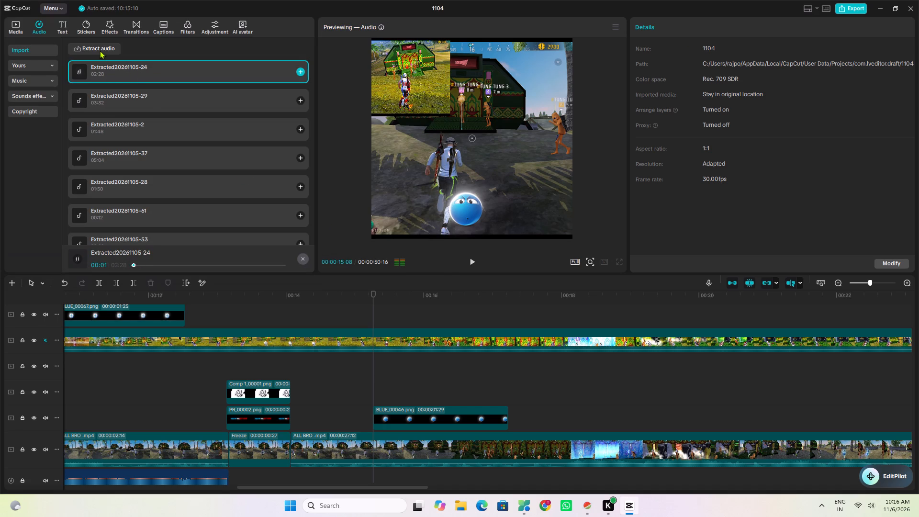
Extract the audio from WhatsApp Video 2026-11-05 at 9.17.28 PM in the Music folder and preview it.
left_click(99, 48)
scroll(225, 150, "down", 2)
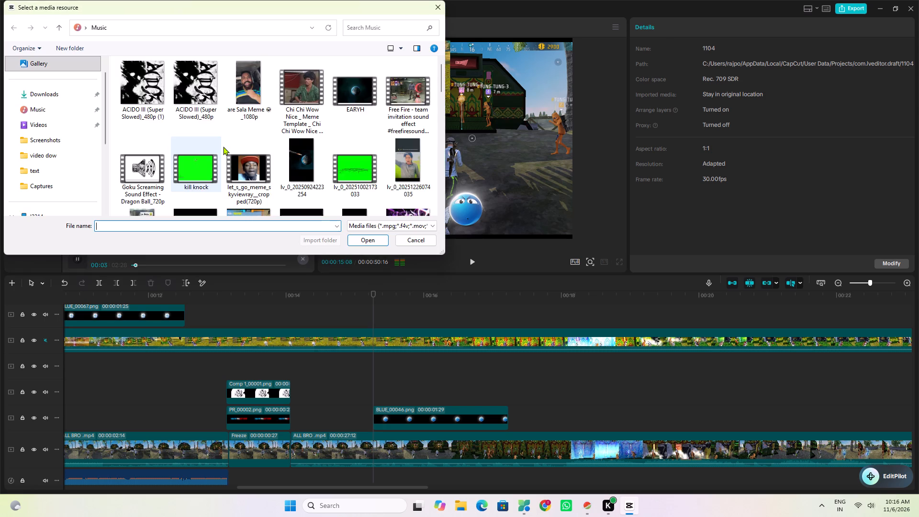
scroll(223, 146, "down", 6)
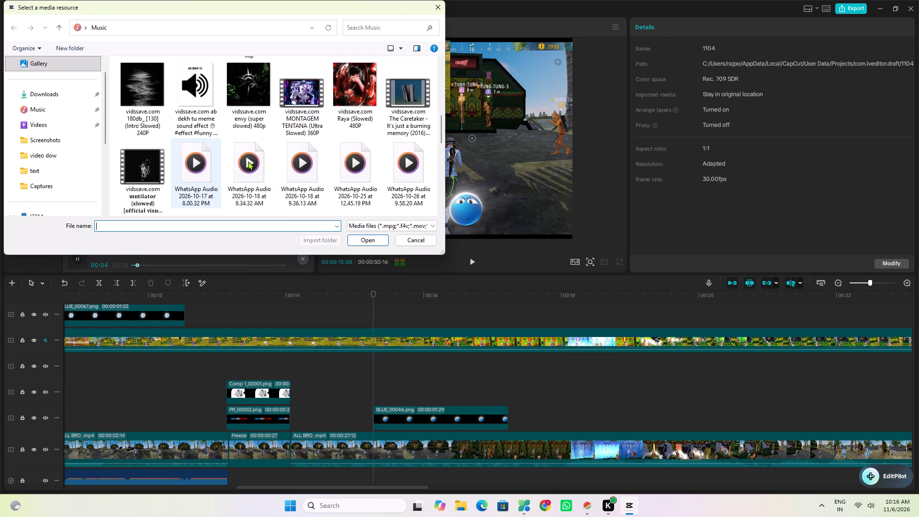
scroll(369, 167, "down", 3)
scroll(309, 174, "down", 4)
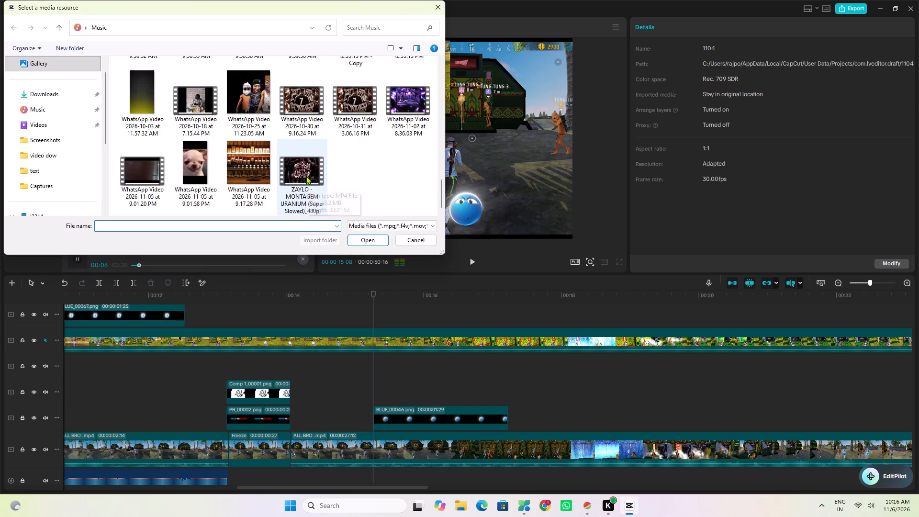
left_click(249, 174)
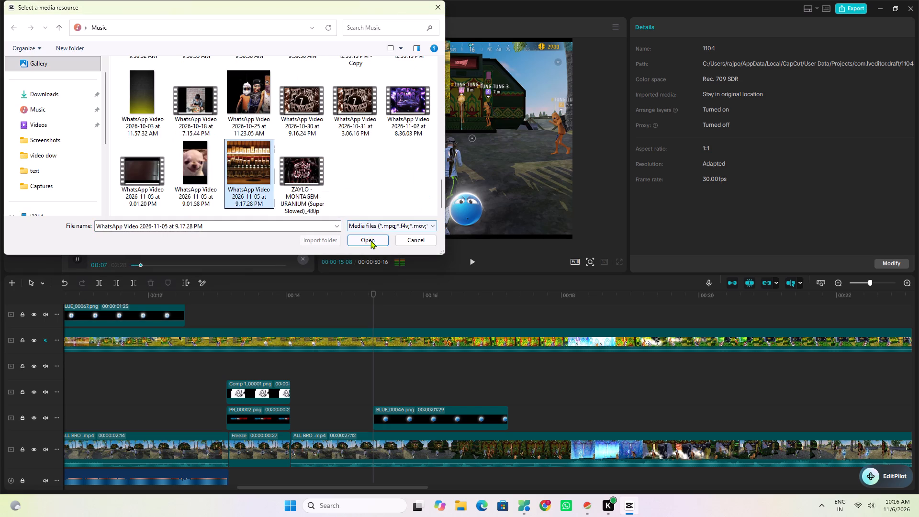
left_click(371, 240)
left_click(173, 73)
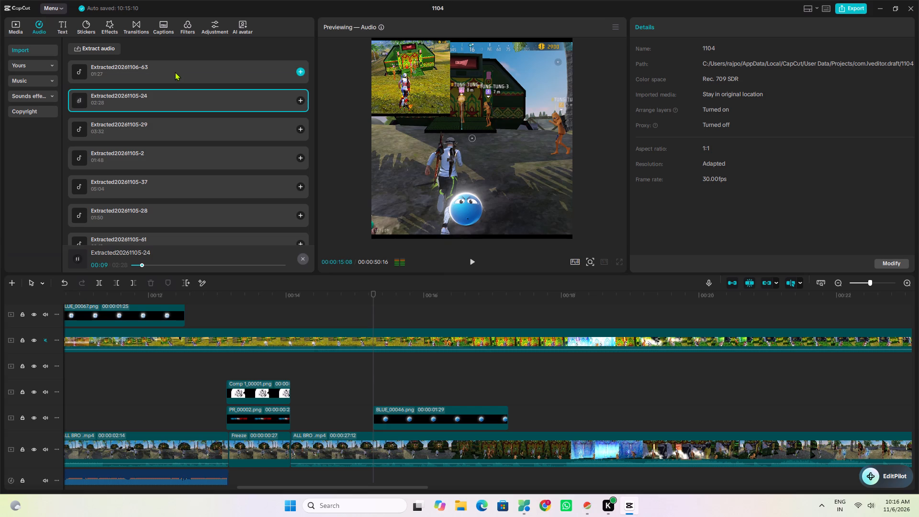
left_click(172, 67)
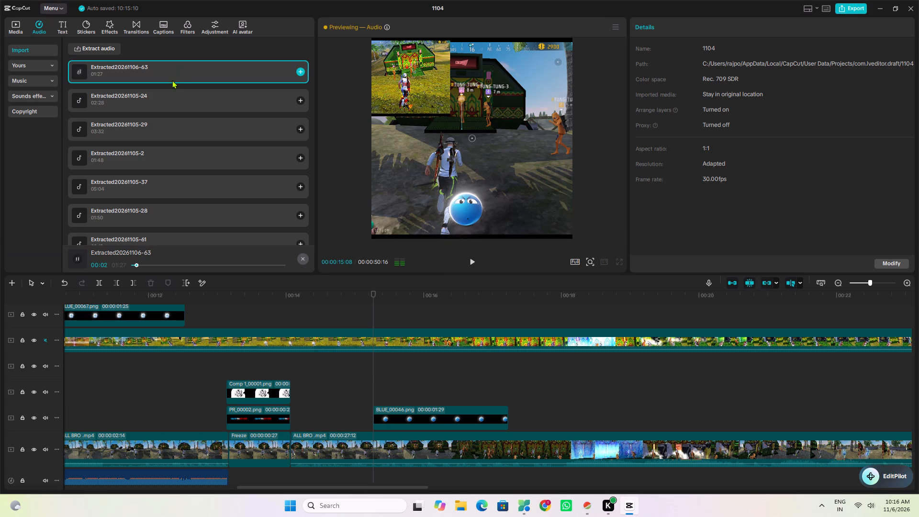
Preview a part of the vidssave.com reference video in the imported media.
left_click(13, 24)
left_click(83, 214)
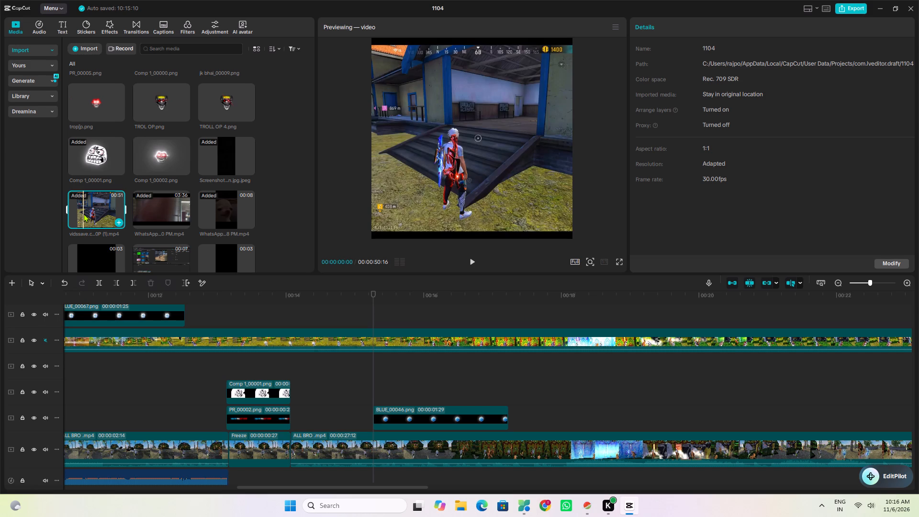
left_click(88, 214)
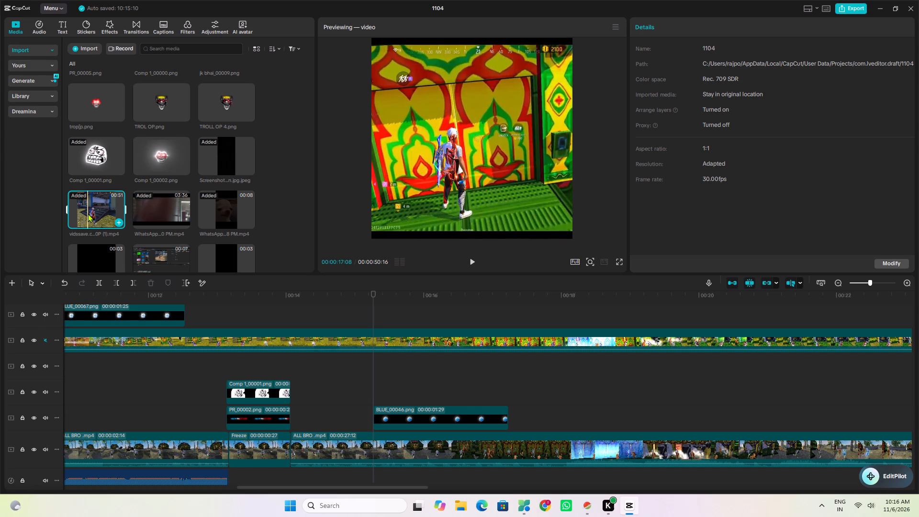
key("space")
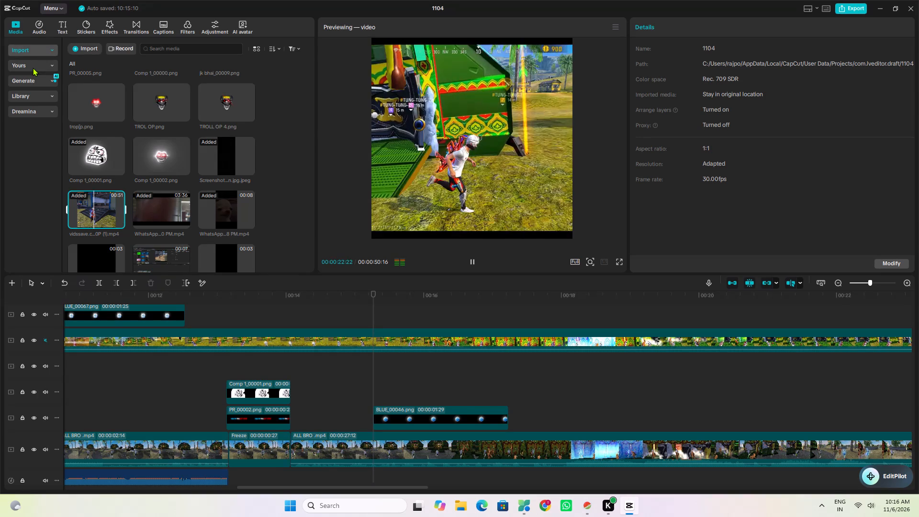
left_click(37, 29)
left_click(112, 64)
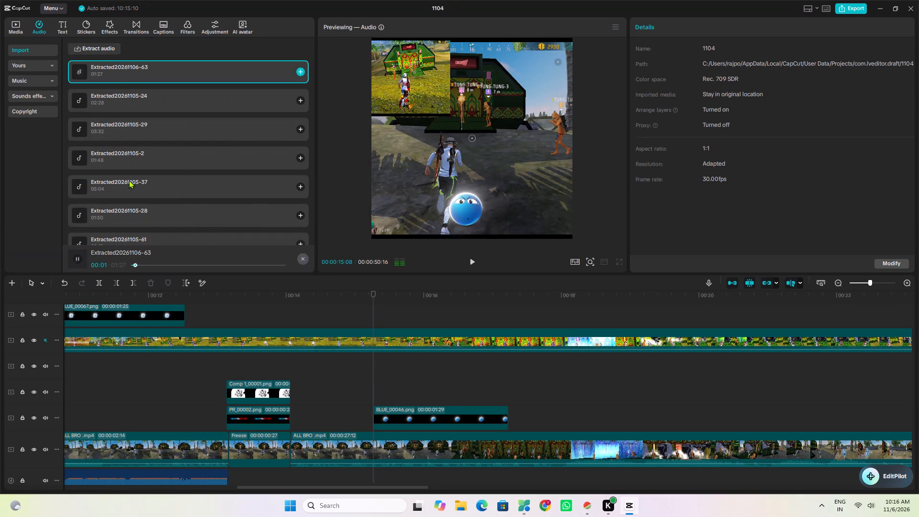
left_click(145, 263)
key("space")
key("space")
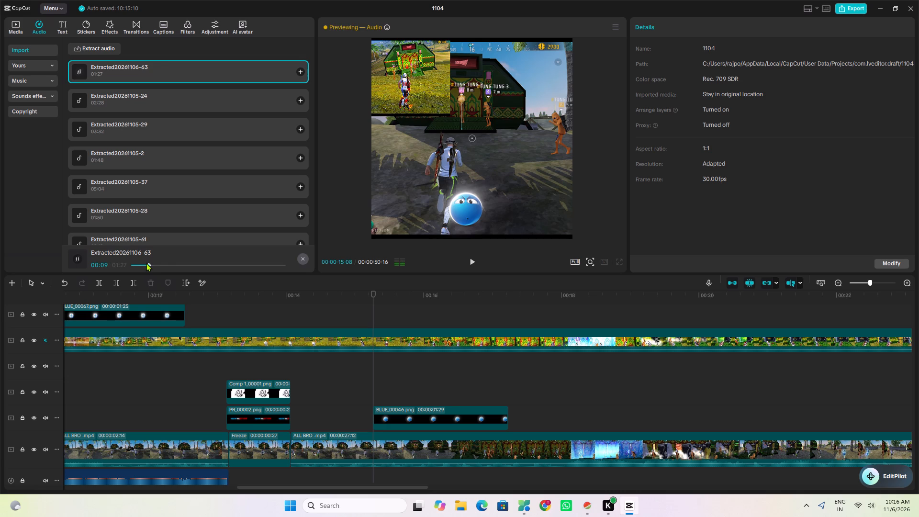
left_click(167, 263)
key("space")
key("space")
left_click(13, 27)
left_click(94, 219)
key("space")
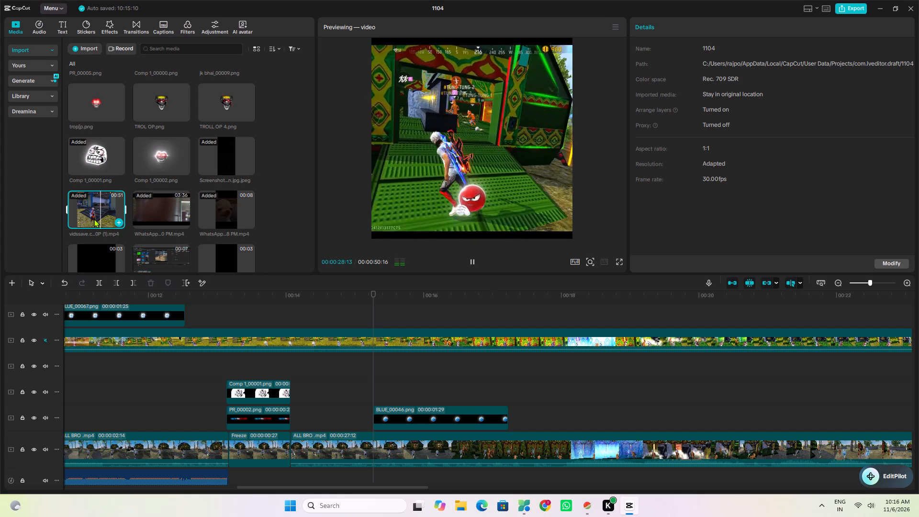
key("space")
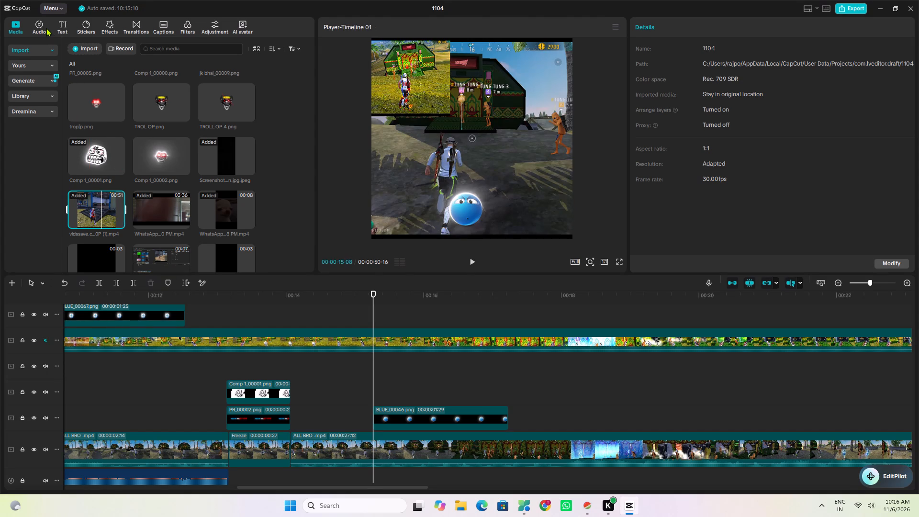
left_click(45, 28)
left_click(125, 97)
key("space")
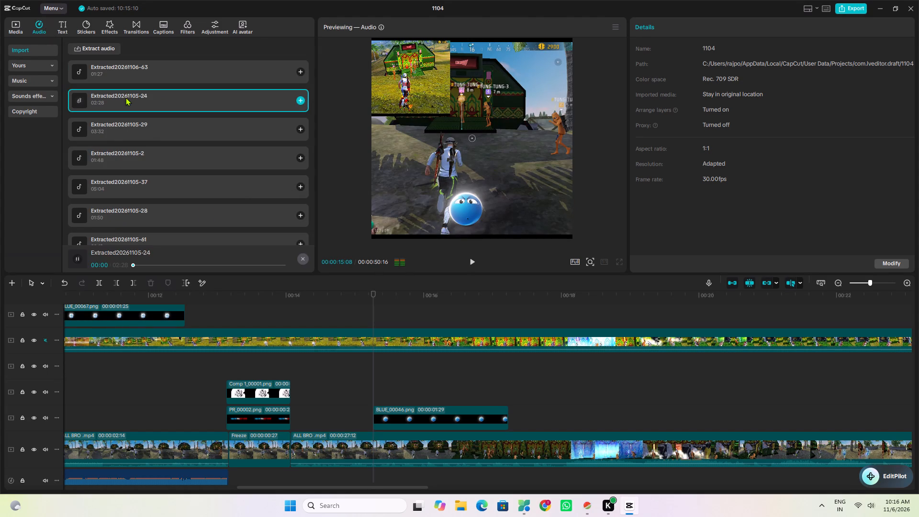
left_click(123, 125)
key("space")
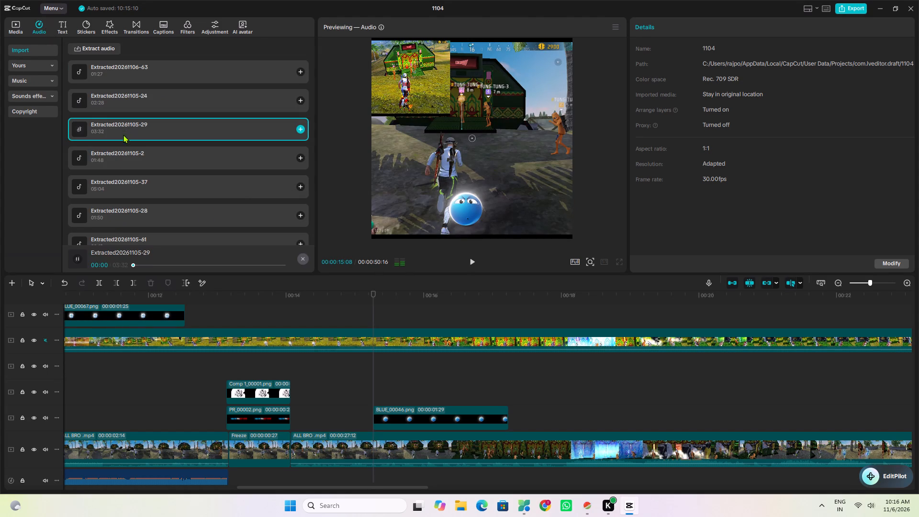
left_click(146, 262)
key("space")
key("space")
left_click_drag(101, 123, 380, 390)
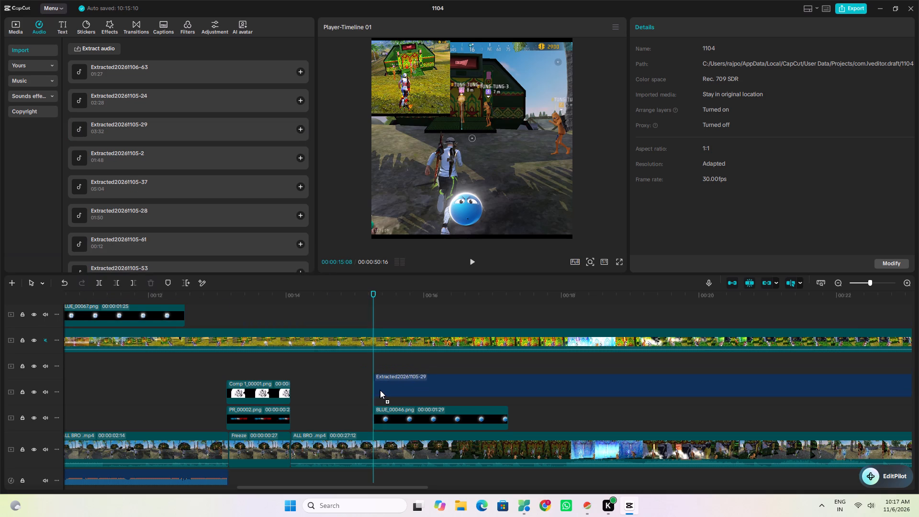
left_click_drag(380, 390, 226, 504)
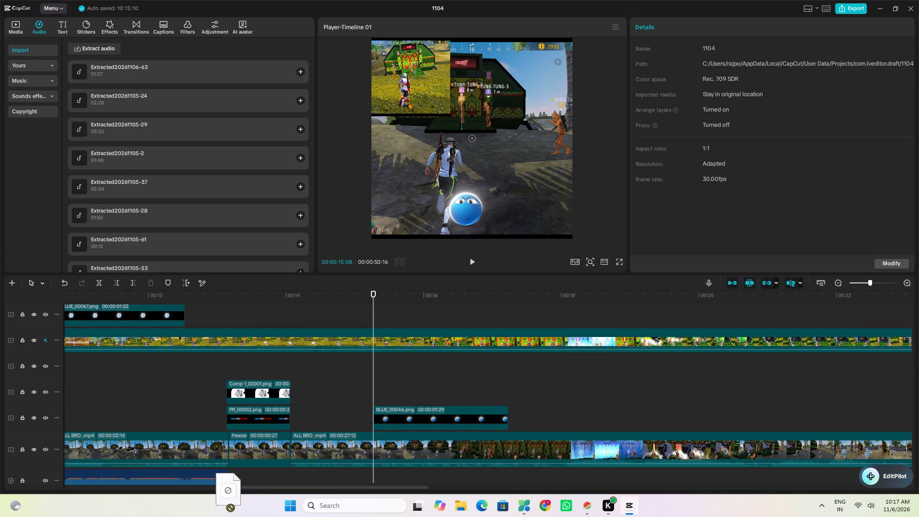
left_click_drag(226, 504, 286, 483)
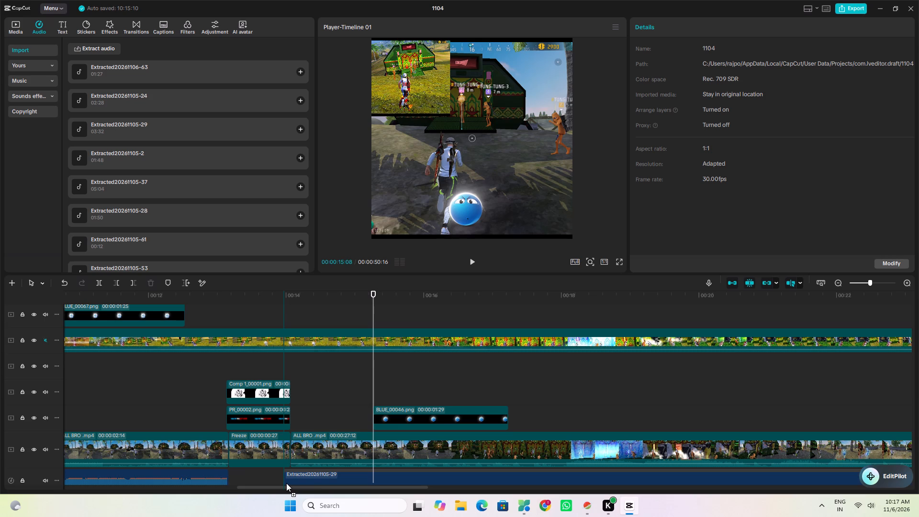
left_click_drag(286, 483, 291, 478)
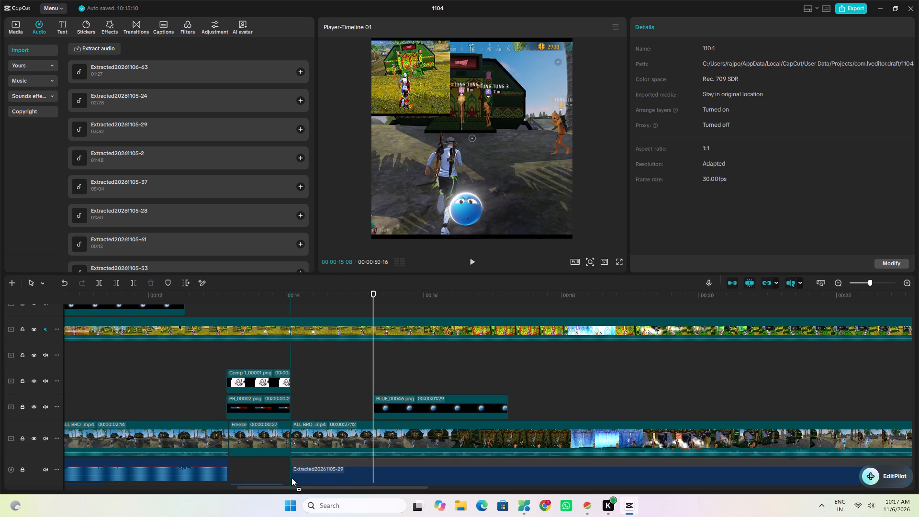
left_click(286, 469)
key("space")
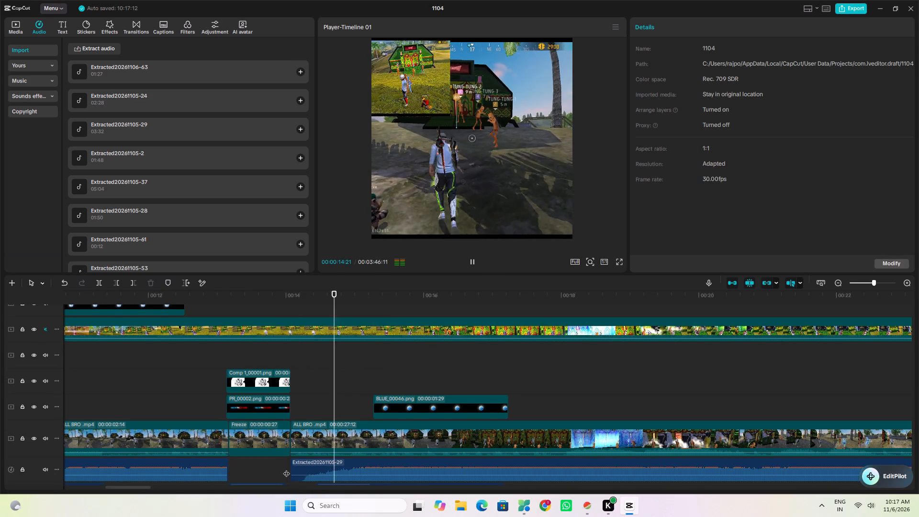
key("space")
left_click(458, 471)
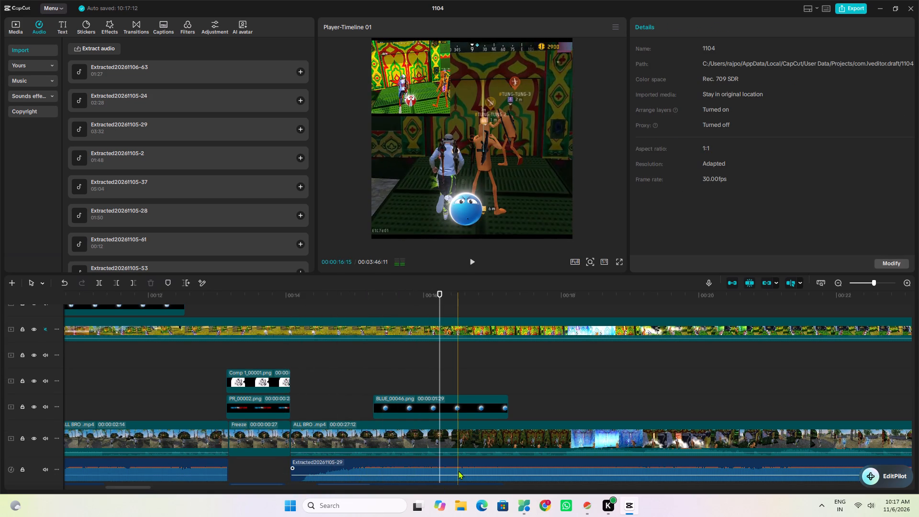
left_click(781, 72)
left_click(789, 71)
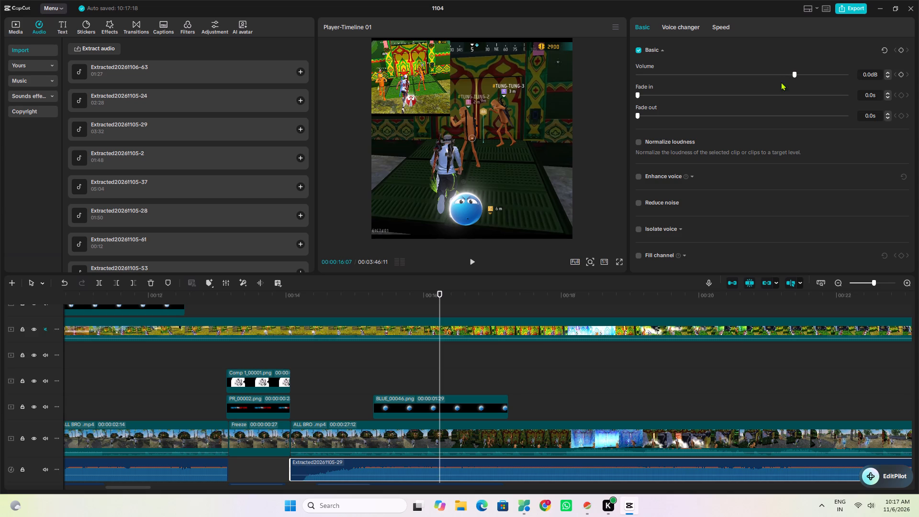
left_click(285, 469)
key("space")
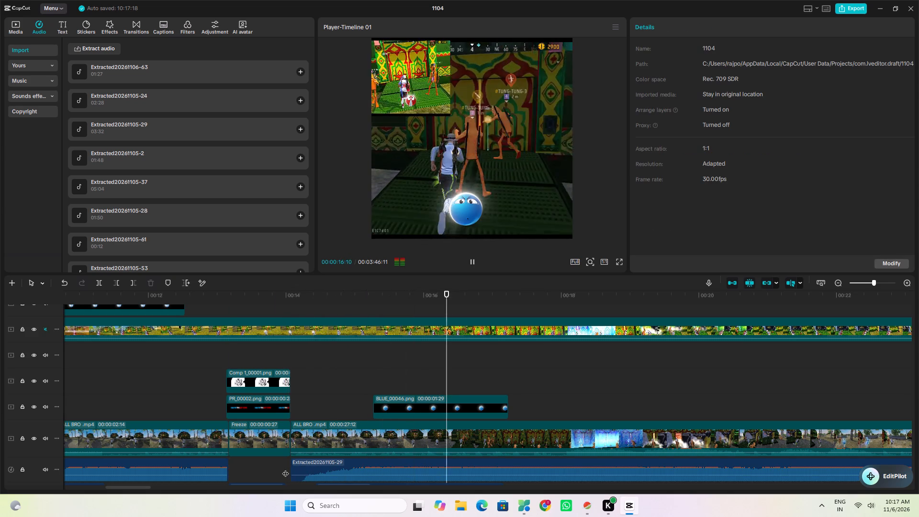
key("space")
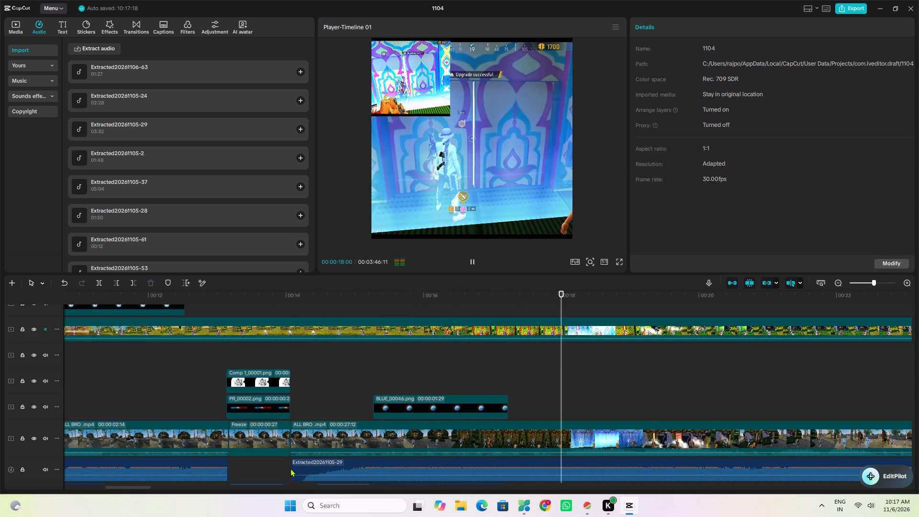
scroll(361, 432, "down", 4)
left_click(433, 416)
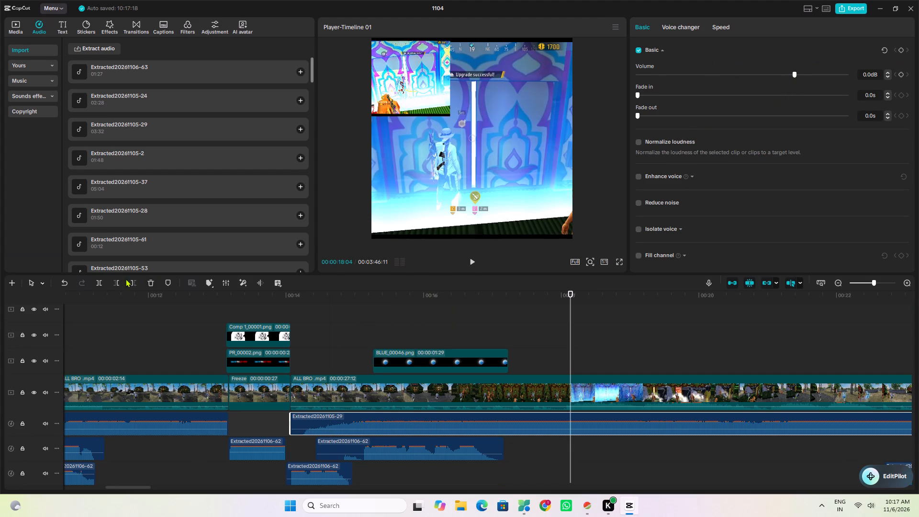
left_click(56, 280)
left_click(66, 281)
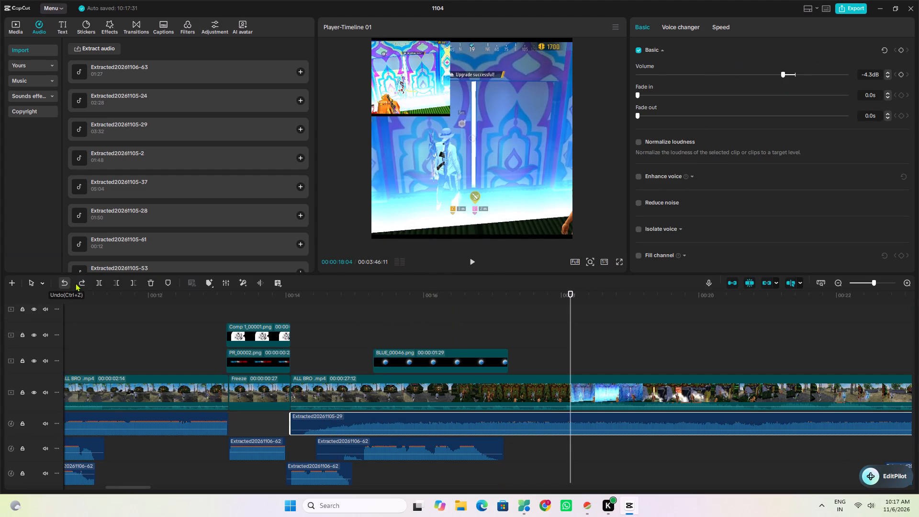
left_click(543, 465)
left_click(517, 434)
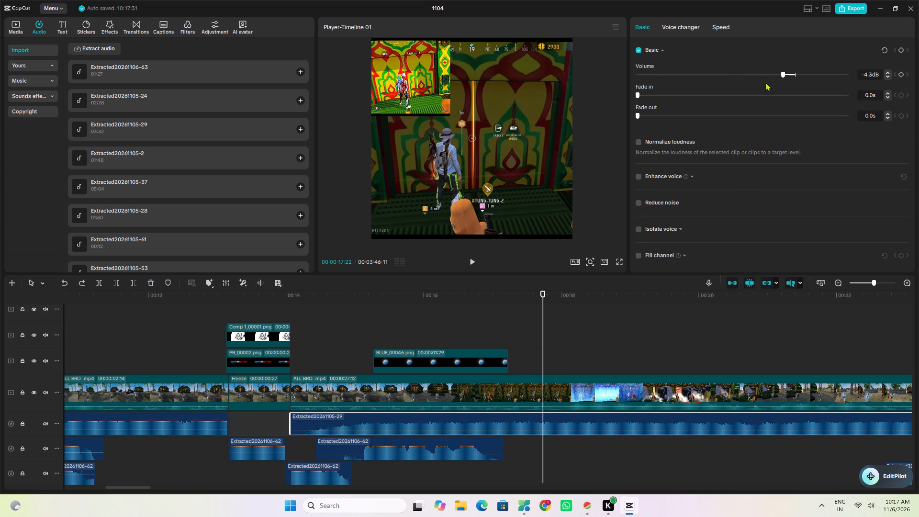
left_click(765, 74)
left_click(272, 422)
key("space")
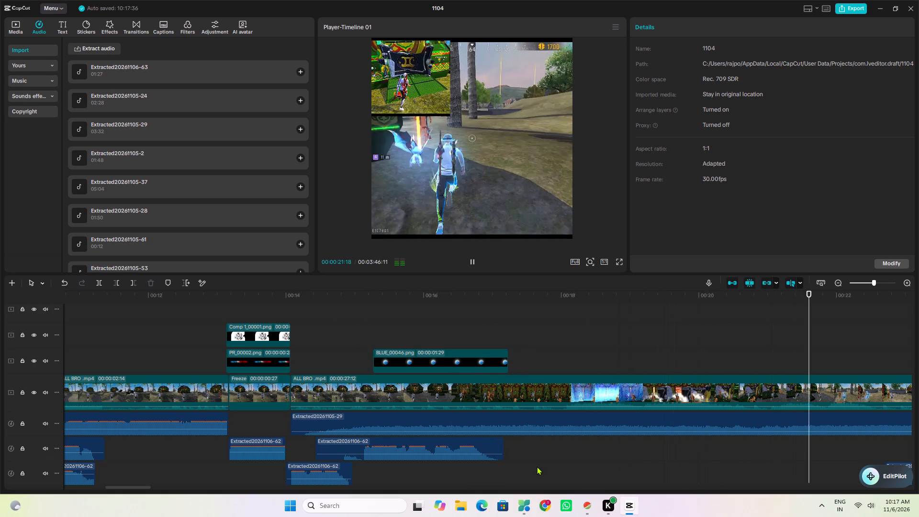
left_click(502, 479)
key("space")
key("space")
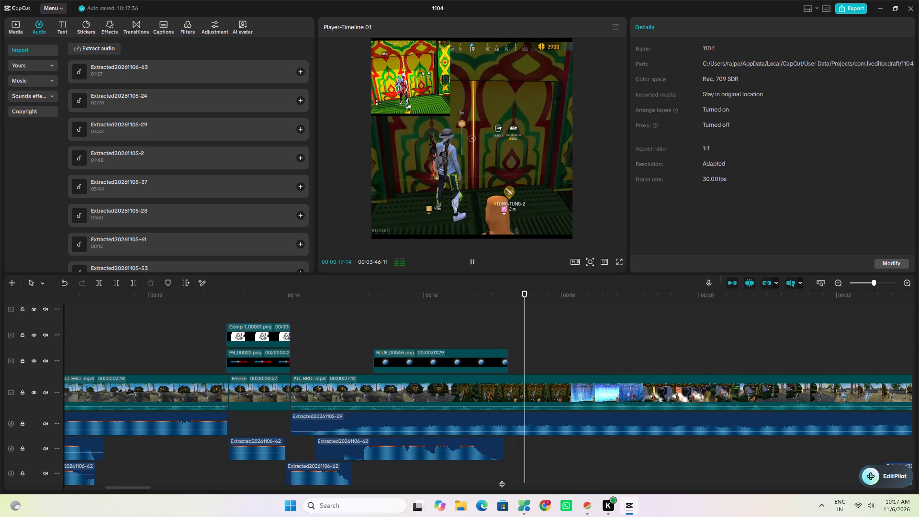
key("space")
Replay the section of the vidssave.com reference video around 20 s with sound.
left_click(10, 29)
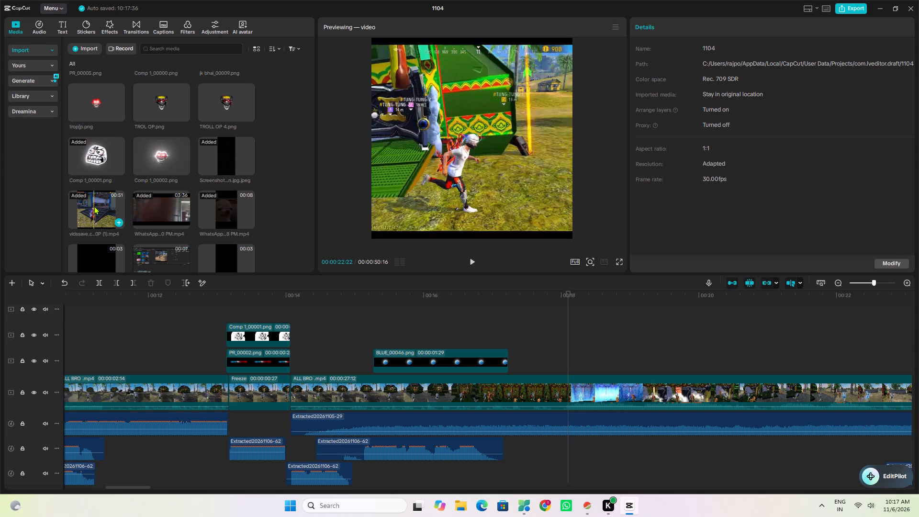
left_click(90, 209)
key("space")
left_click(85, 212)
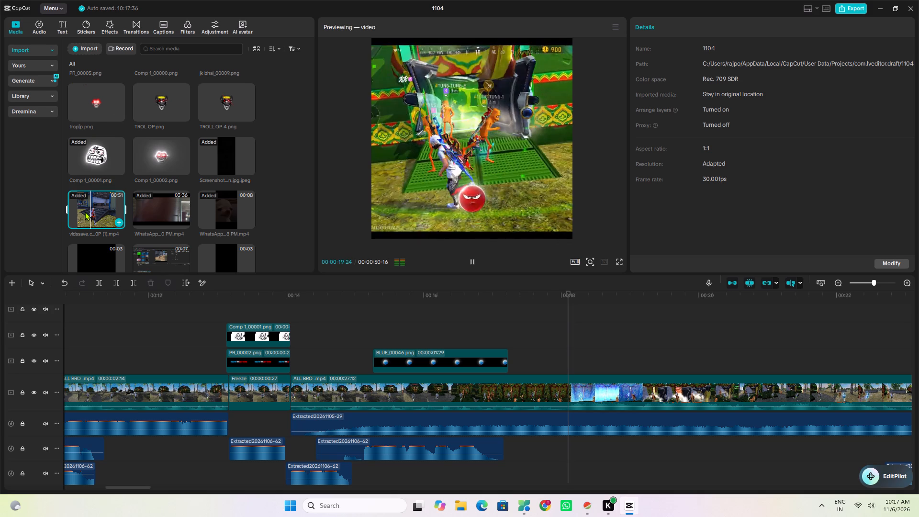
key("space")
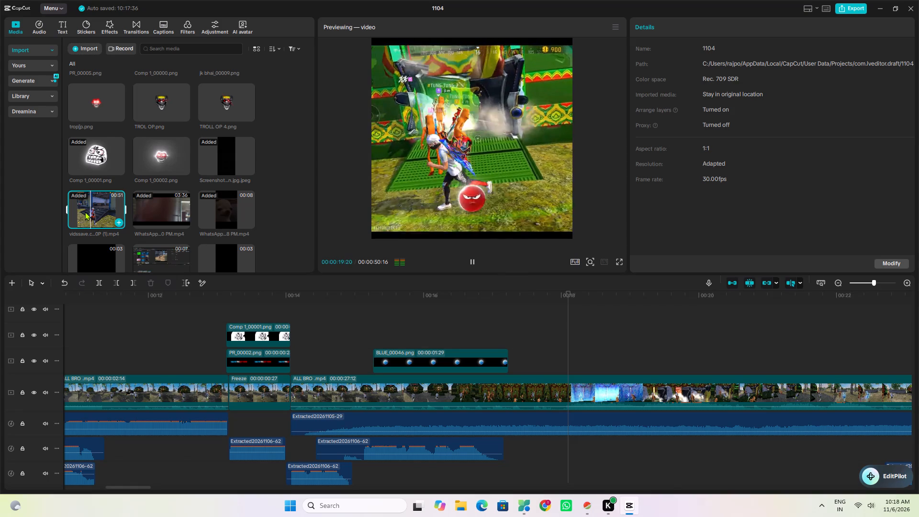
key("space")
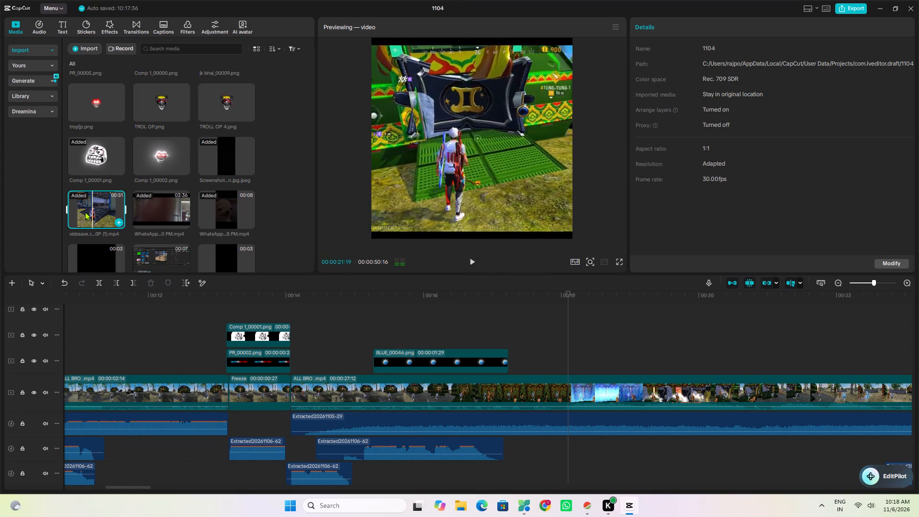
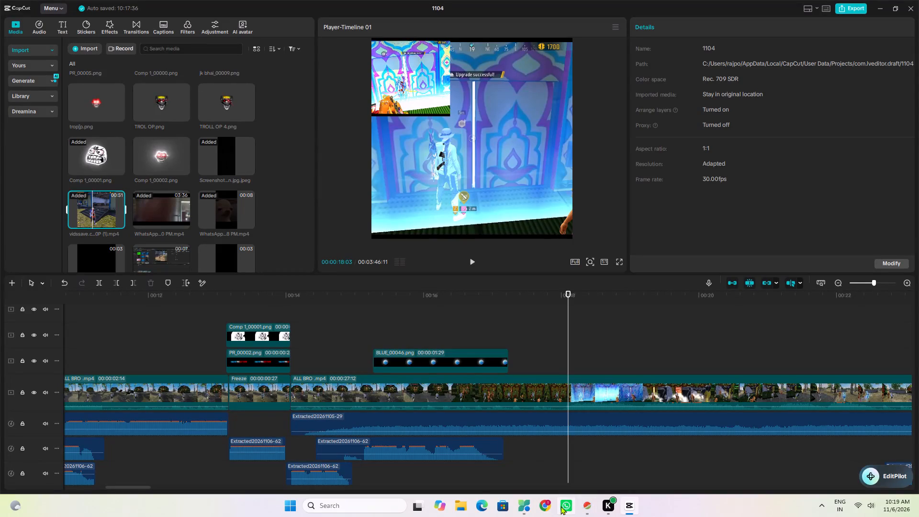
Switch to WhatsApp.
left_click(572, 507)
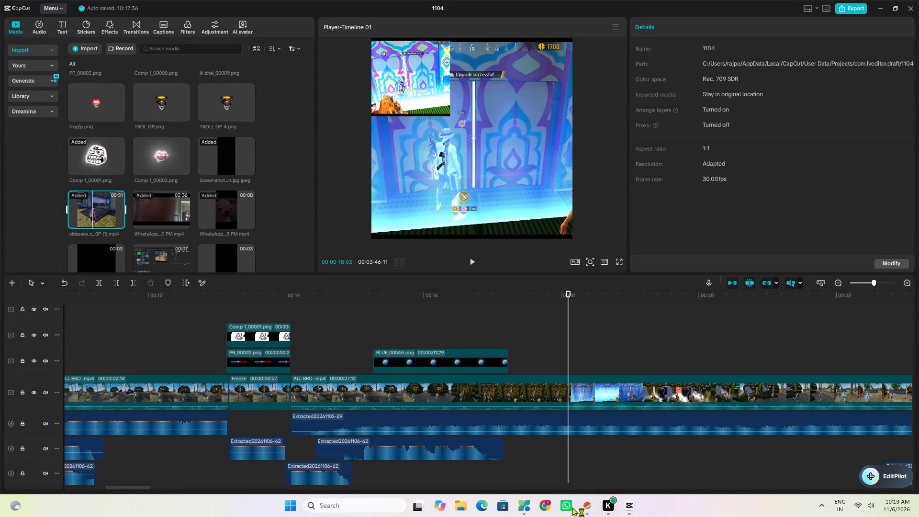
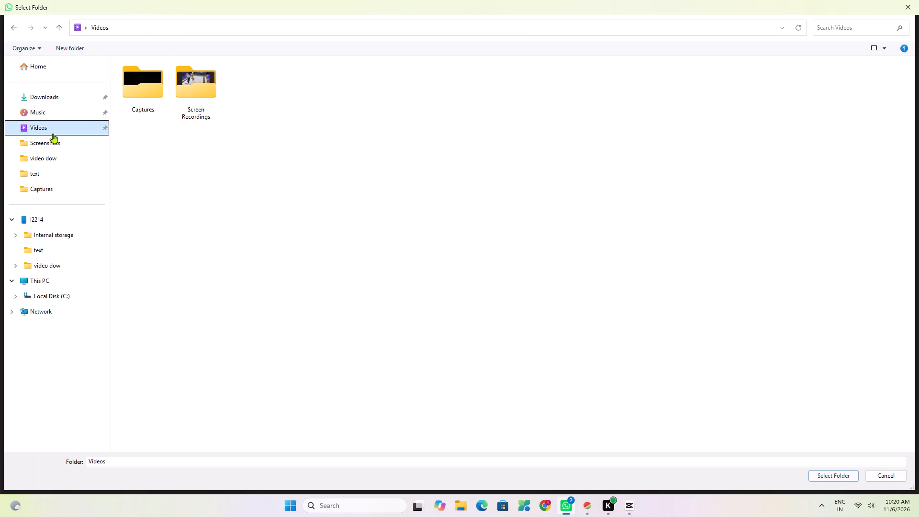
Look through the Videos subfolders, Screenshots, video dow, text and phone storage folders for a suitable folder to select.
double_click(203, 89)
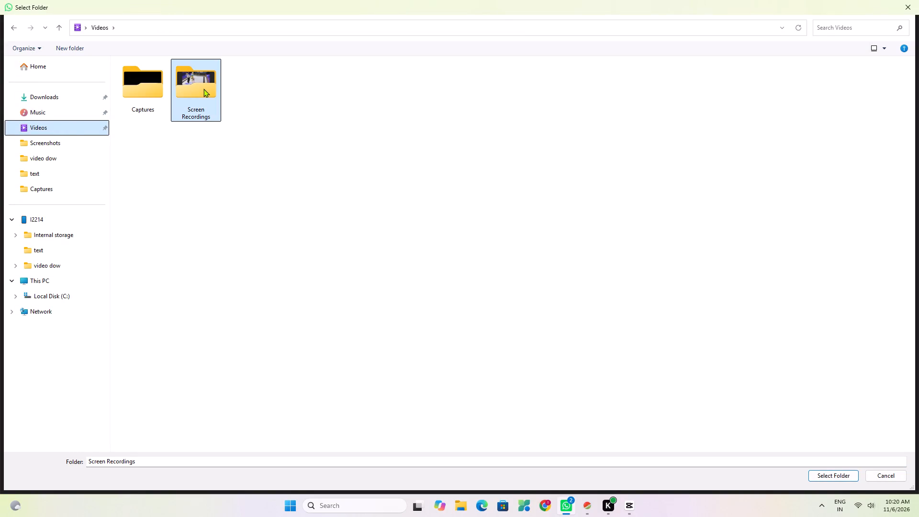
left_click(18, 32)
double_click(149, 85)
double_click(150, 85)
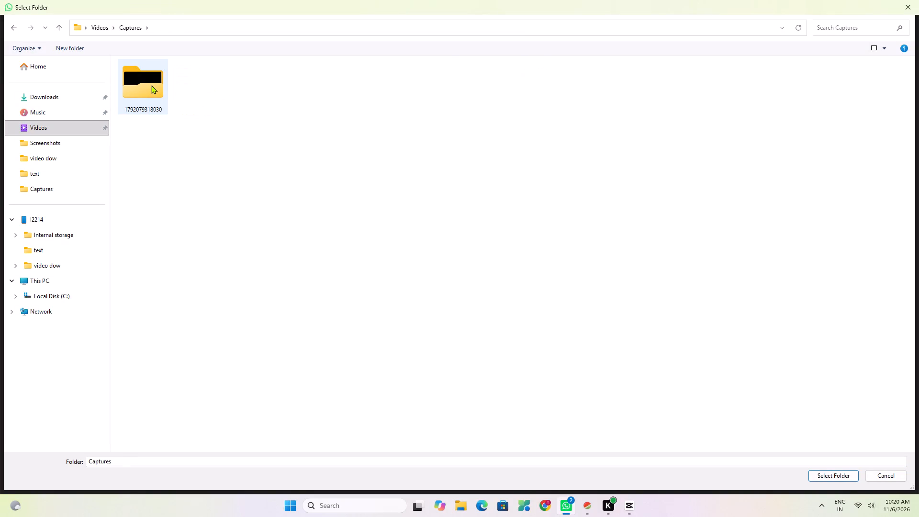
left_click(11, 29)
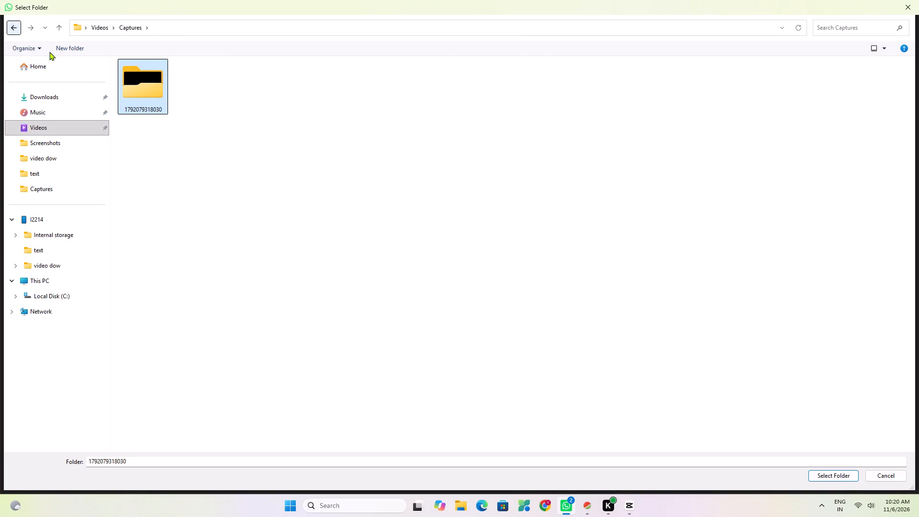
double_click(142, 95)
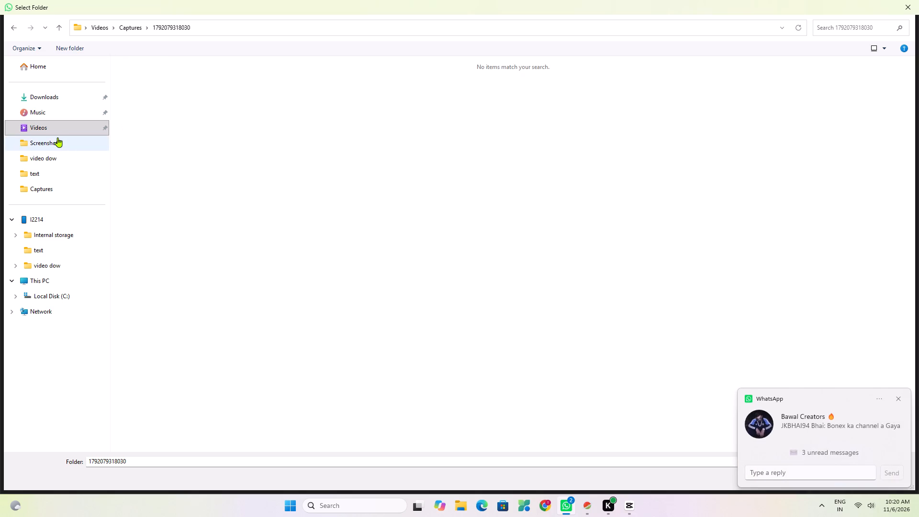
left_click(58, 139)
left_click(64, 152)
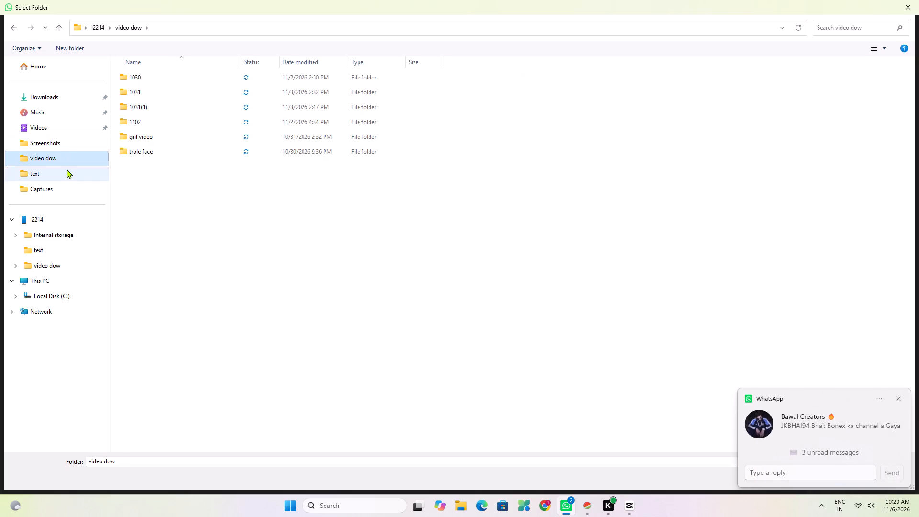
left_click(67, 169)
left_click(70, 186)
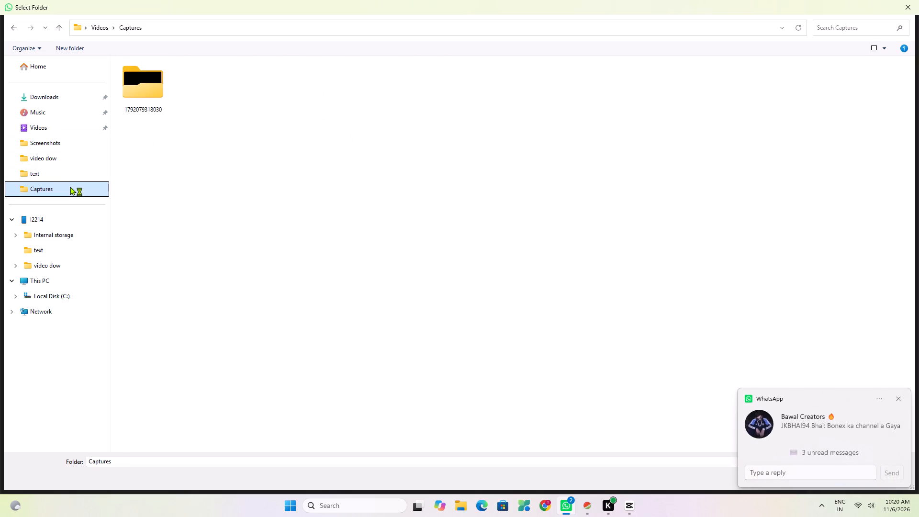
left_click(73, 236)
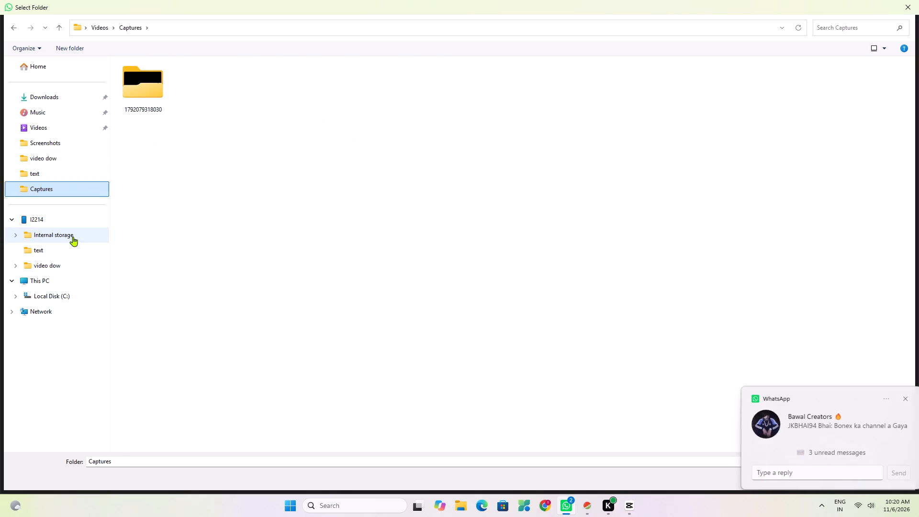
left_click(65, 258)
left_click(62, 253)
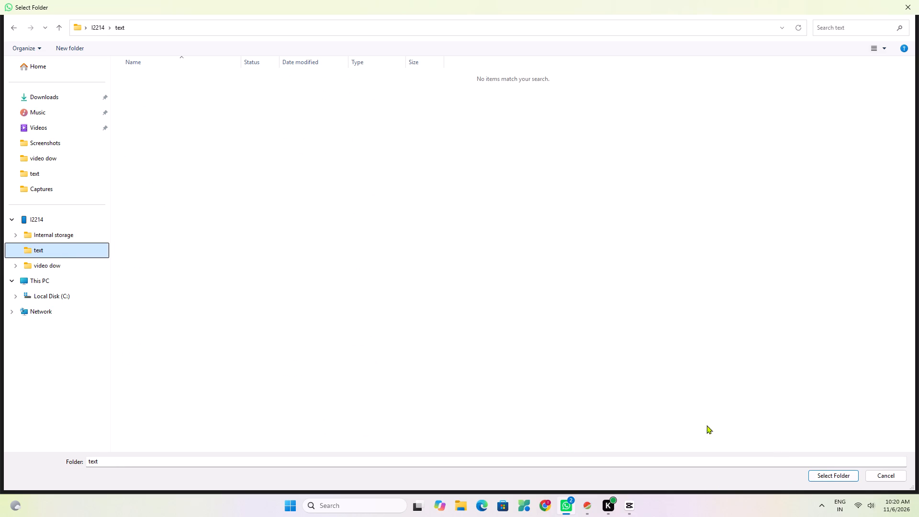
left_click(52, 135)
left_click(57, 146)
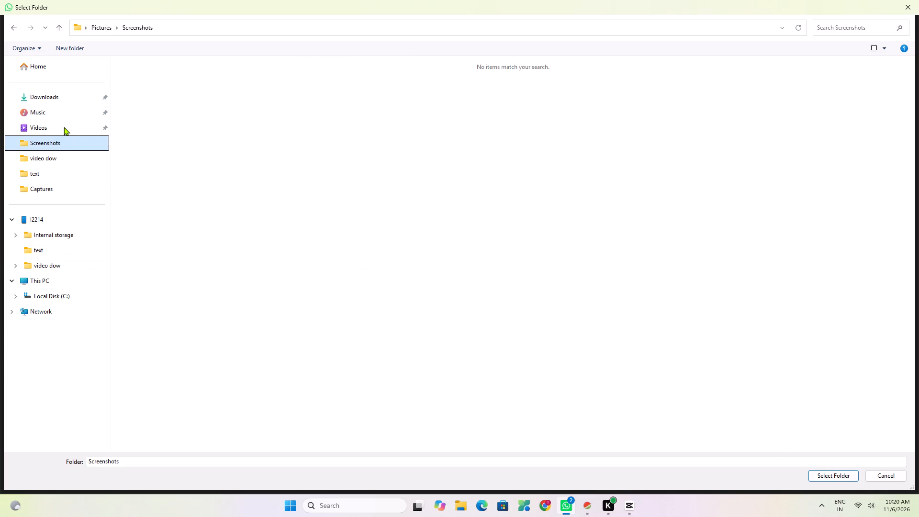
left_click(64, 127)
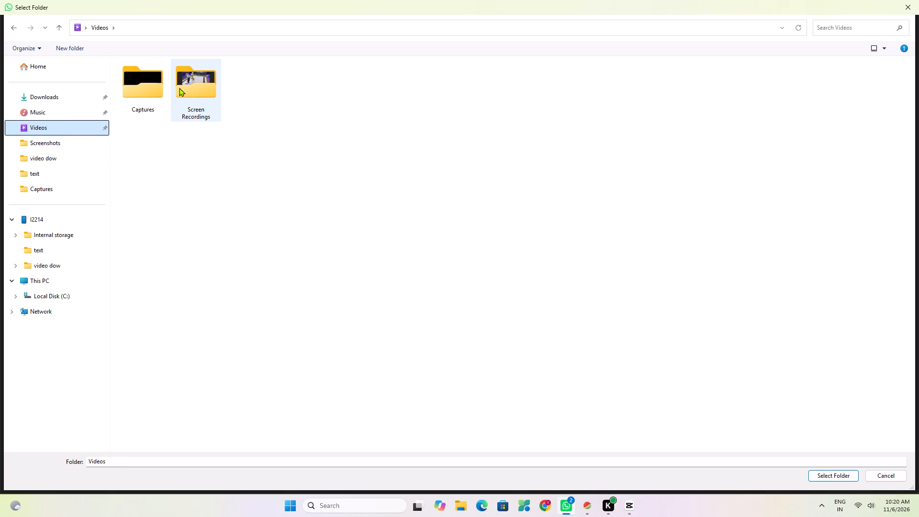
left_click(132, 90)
left_click(132, 90)
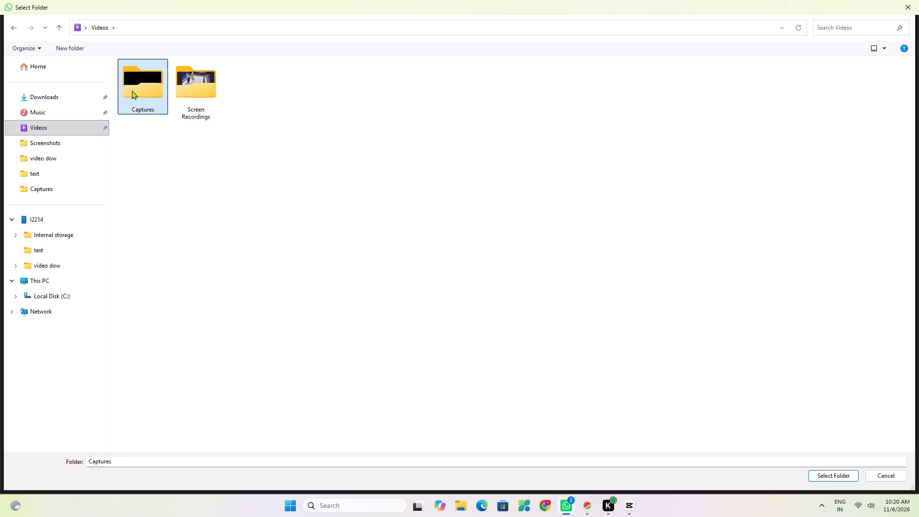
double_click(145, 87)
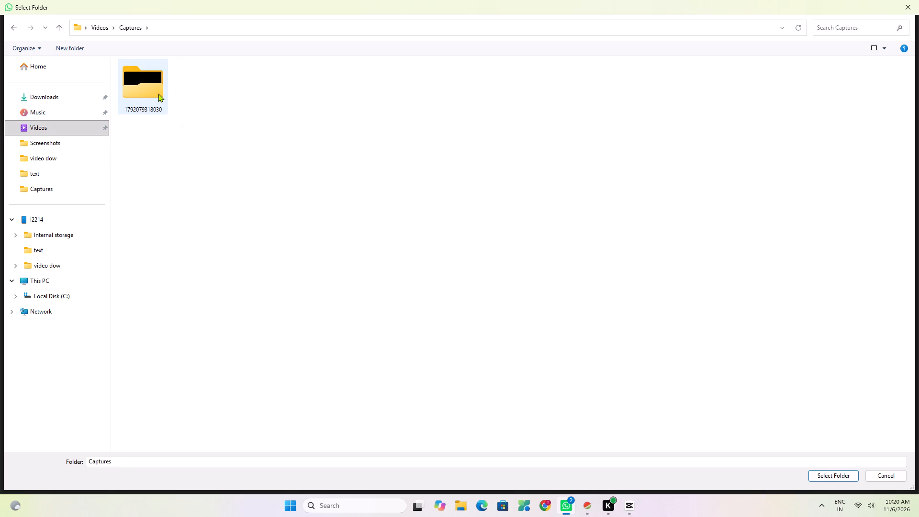
double_click(158, 93)
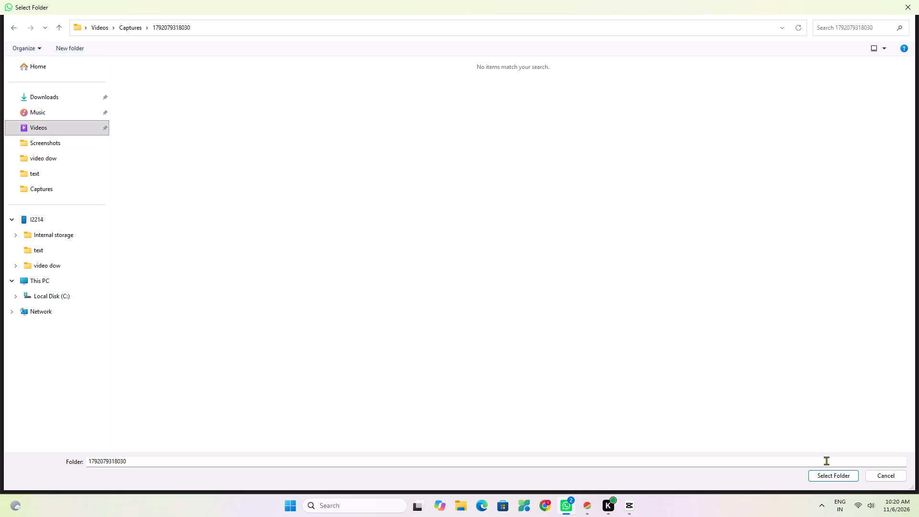
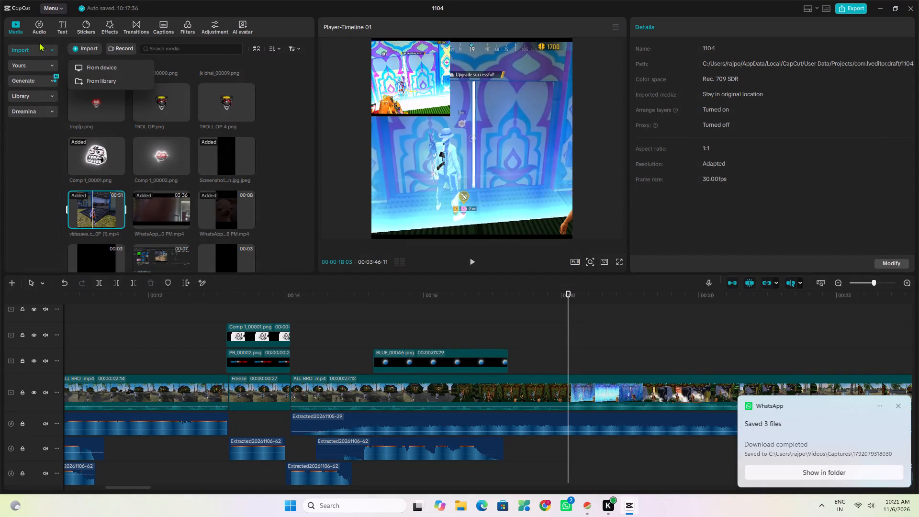
left_click(36, 24)
left_click(36, 24)
left_click(84, 48)
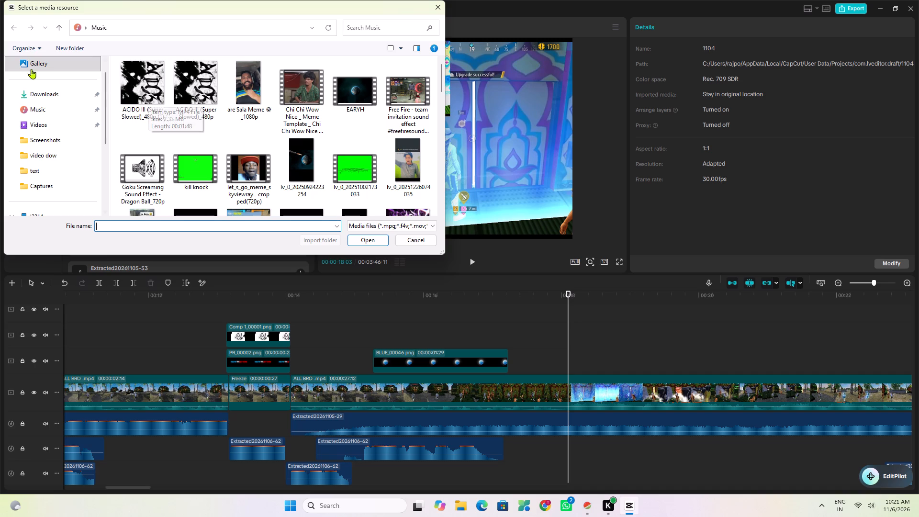
left_click(53, 119)
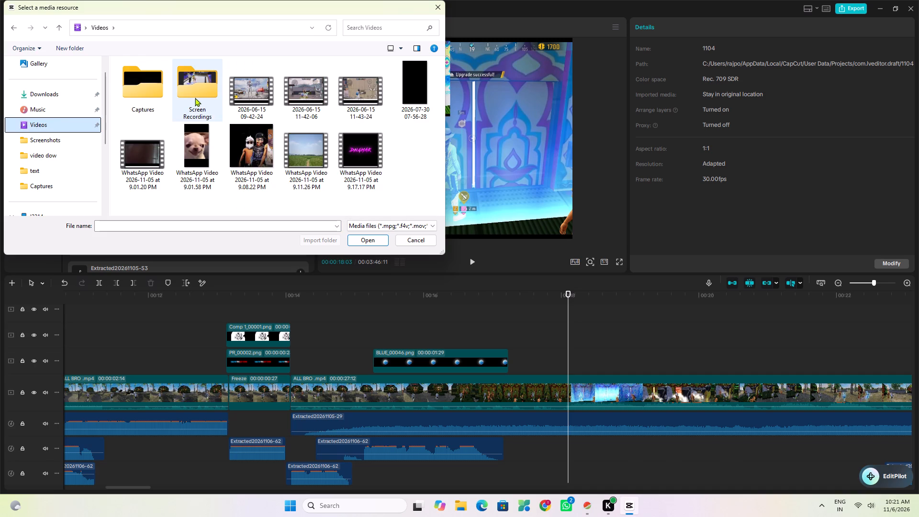
double_click(146, 86)
double_click(146, 86)
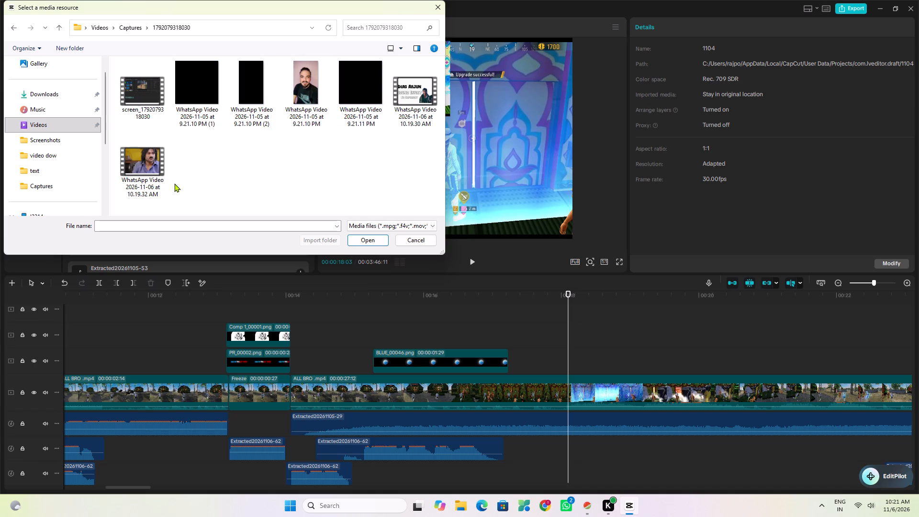
left_click(150, 167)
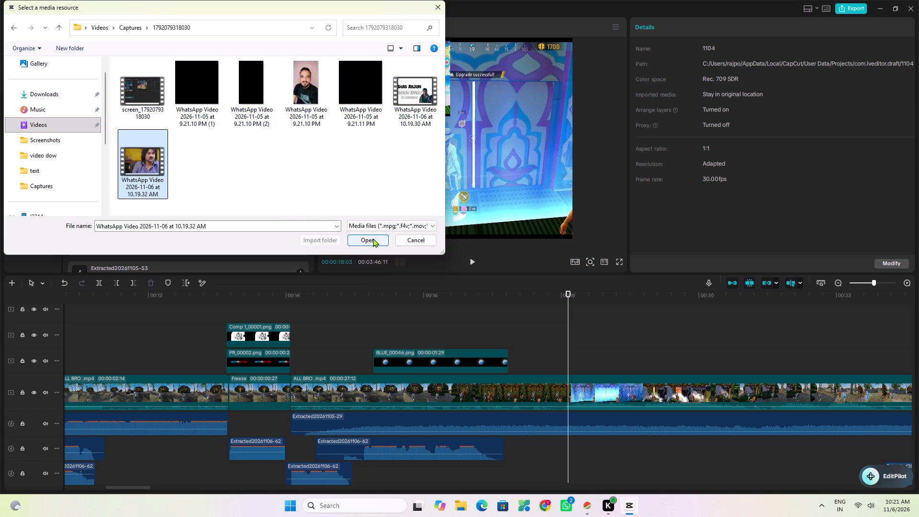
left_click(373, 238)
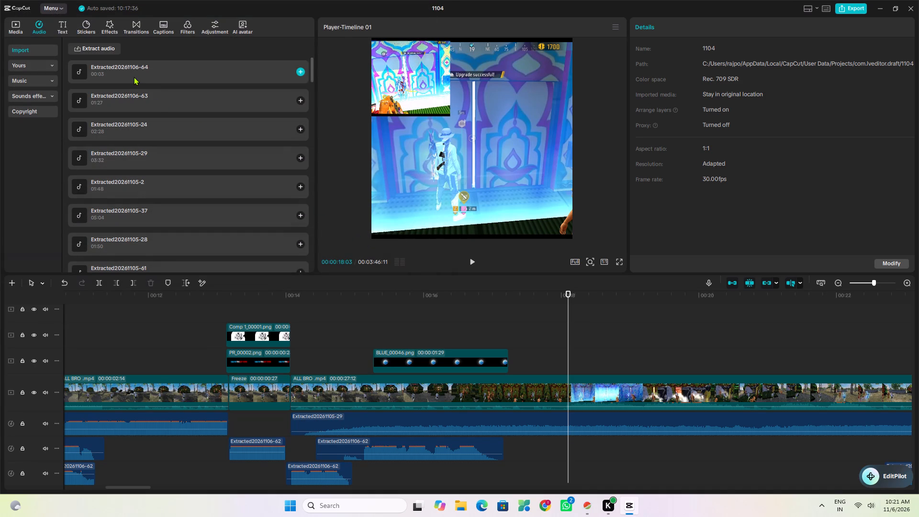
left_click(134, 77)
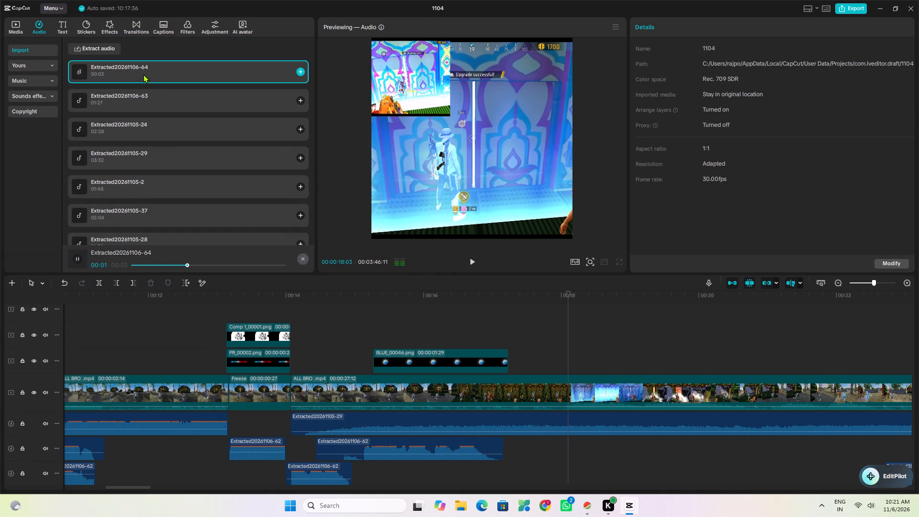
Place the newly extracted audio on the lowest audio track at about 17.6 s and play the timeline from just before it.
left_click_drag(143, 74, 477, 467)
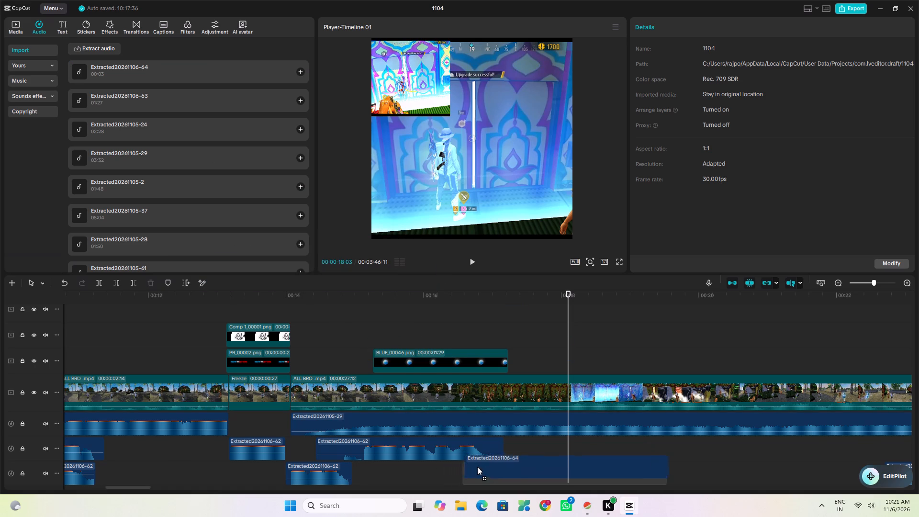
left_click_drag(477, 467, 534, 476)
left_click(519, 473)
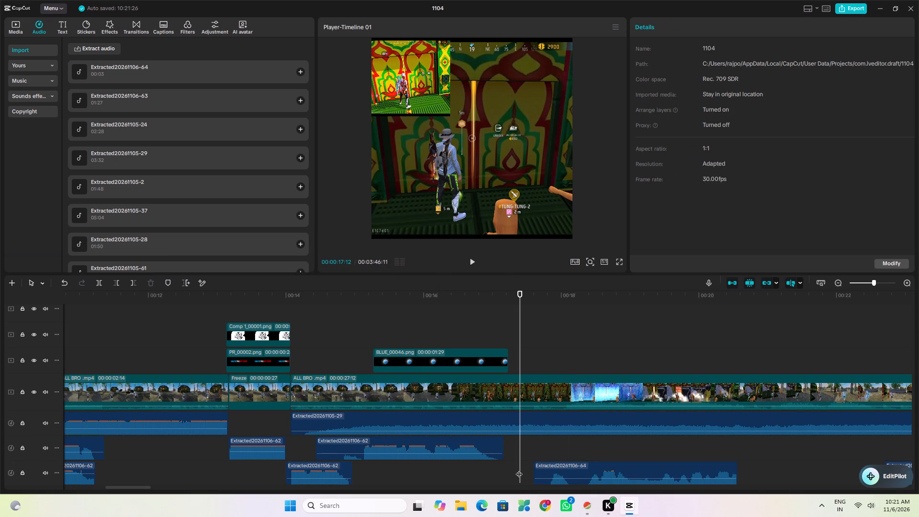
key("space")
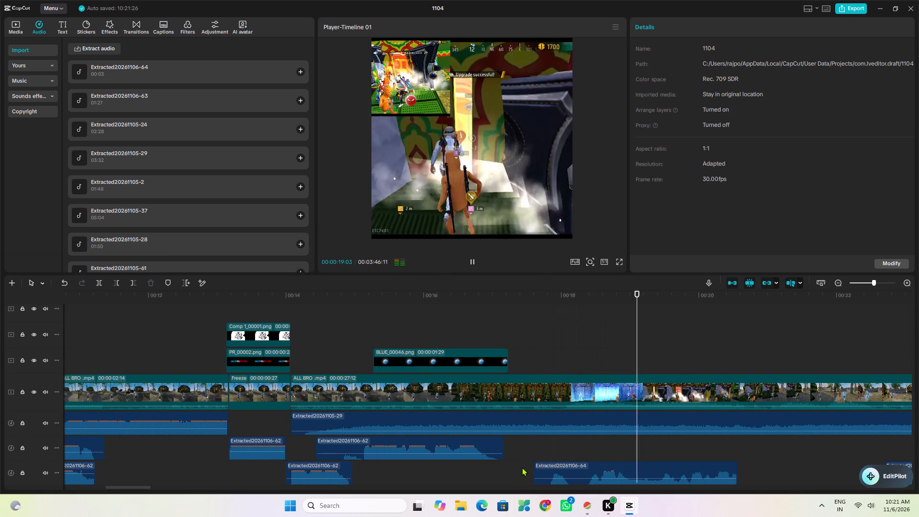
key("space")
Nudge the newly placed audio clip slightly forward in time on the lowest audio track.
left_click_drag(593, 463, 609, 464)
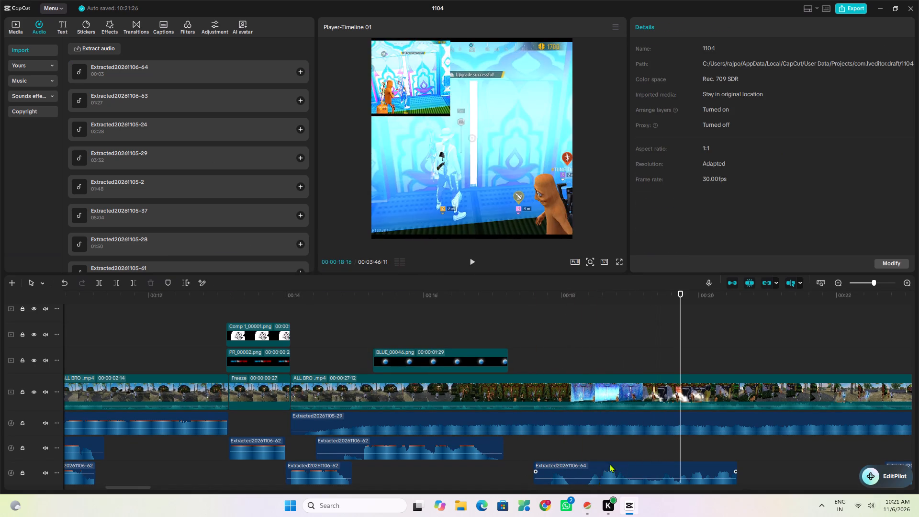
left_click_drag(609, 464, 620, 464)
left_click(553, 445)
key("space")
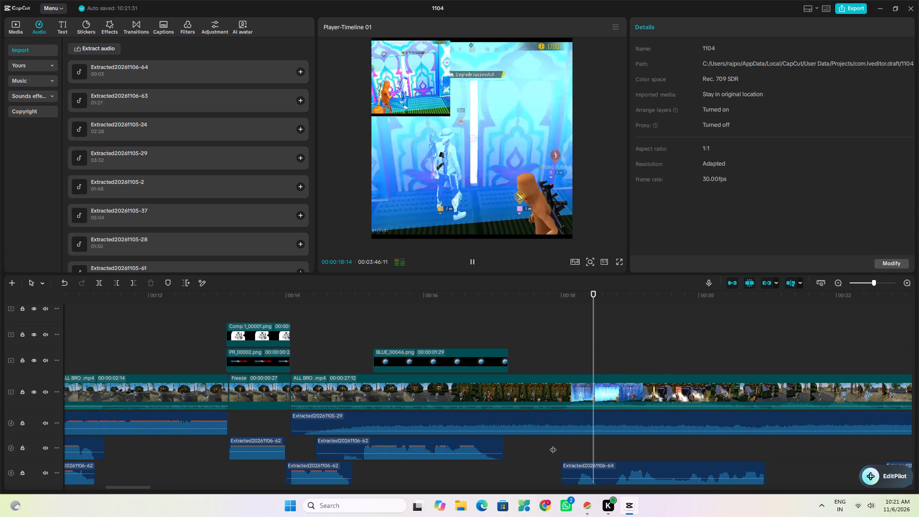
key("space")
key("space")
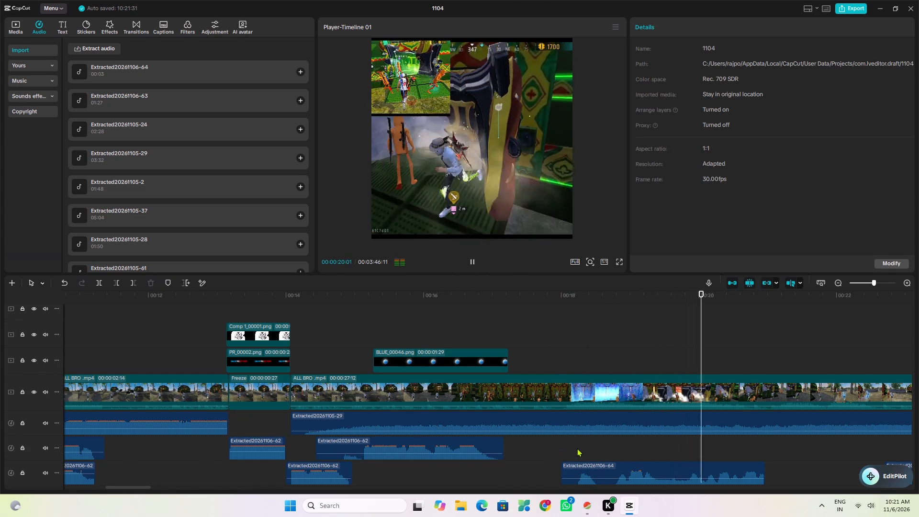
left_click(665, 456)
key("space")
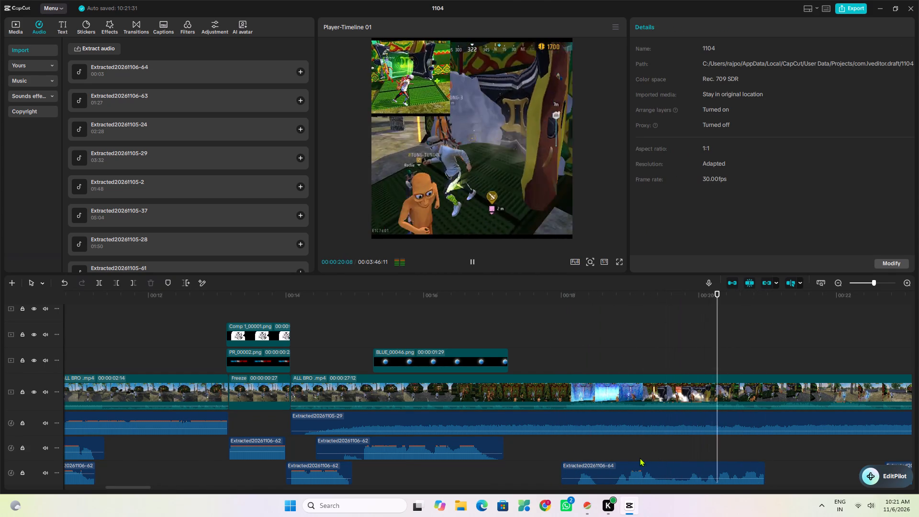
left_click(610, 448)
key("space")
key("space")
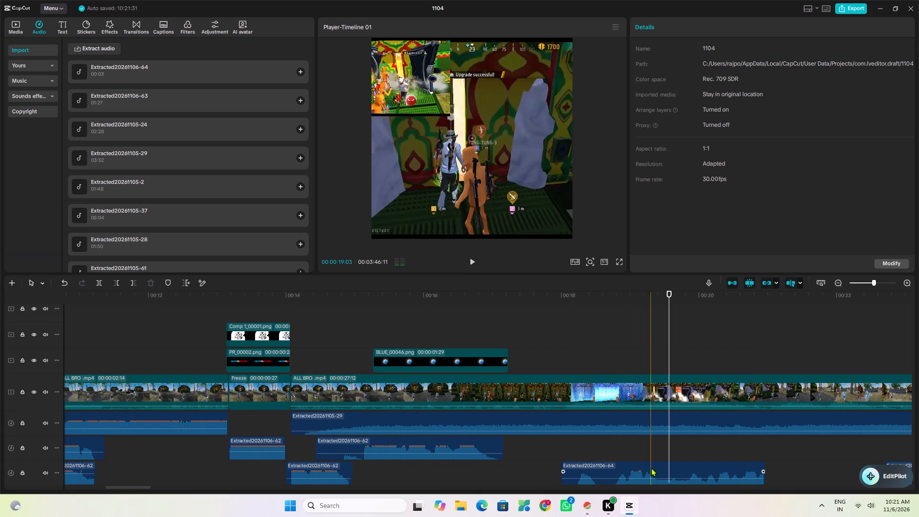
left_click(653, 470)
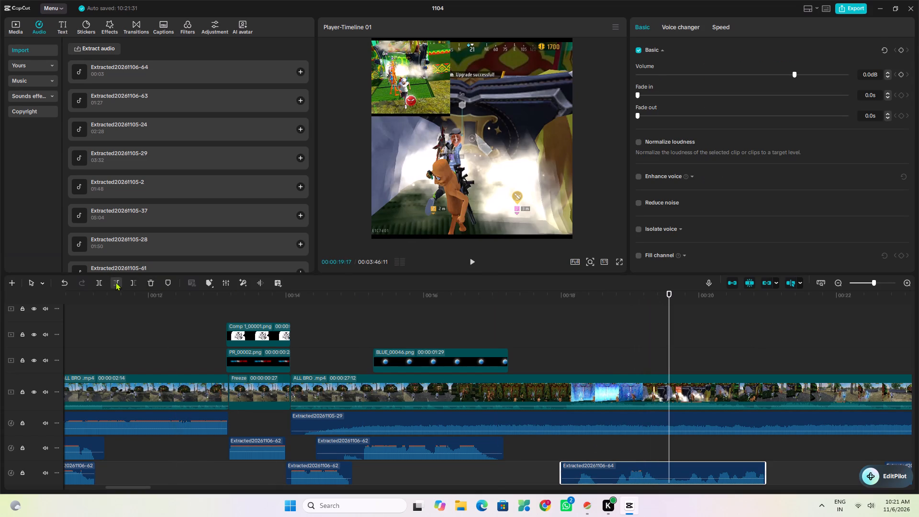
left_click(130, 281)
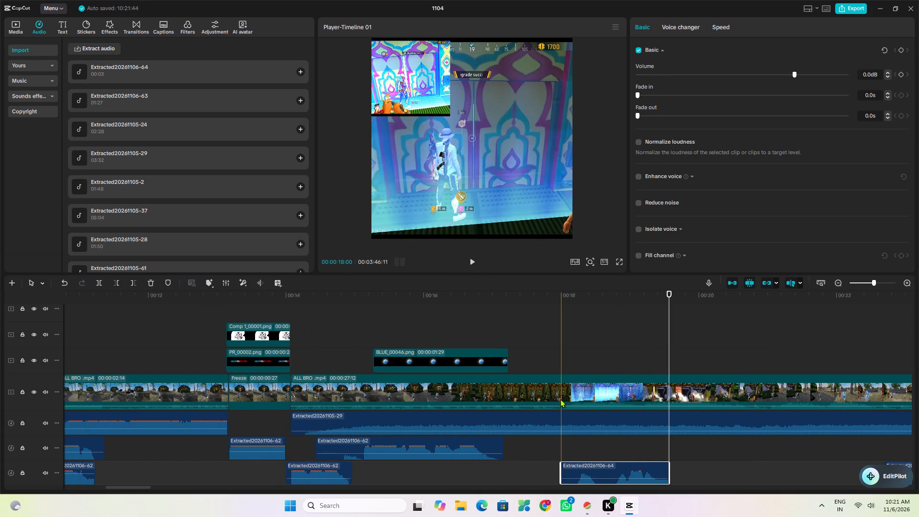
Set the volume of the 27:12 long ALL BRO .mp4 clip to -3.1 dB and play back from about 18 s.
left_click(560, 391)
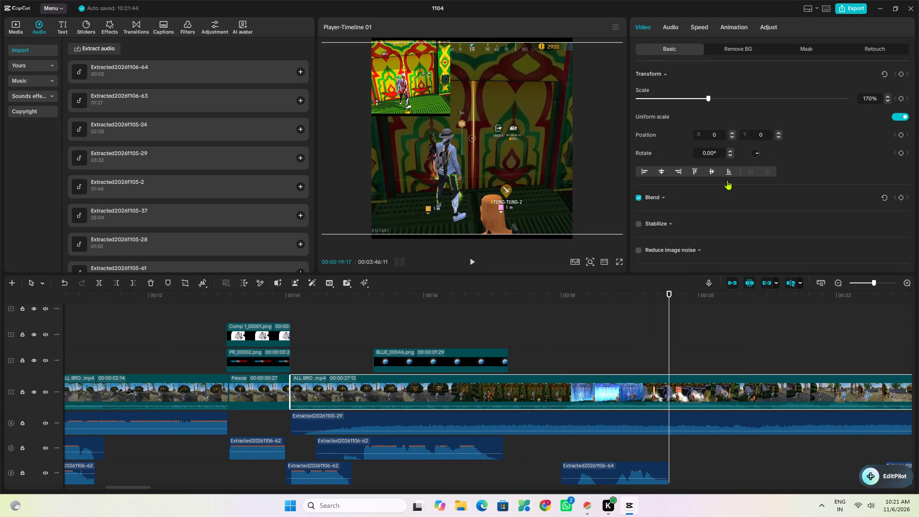
left_click(661, 23)
left_click(674, 25)
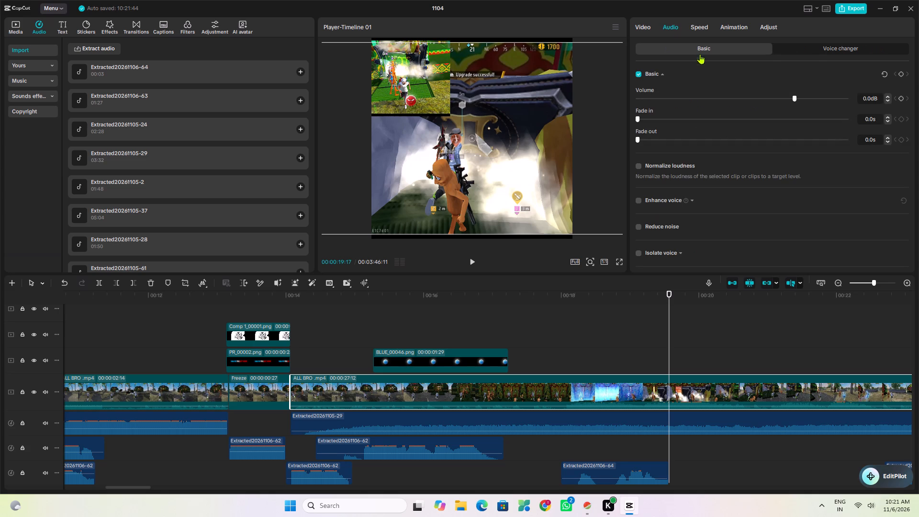
left_click(785, 96)
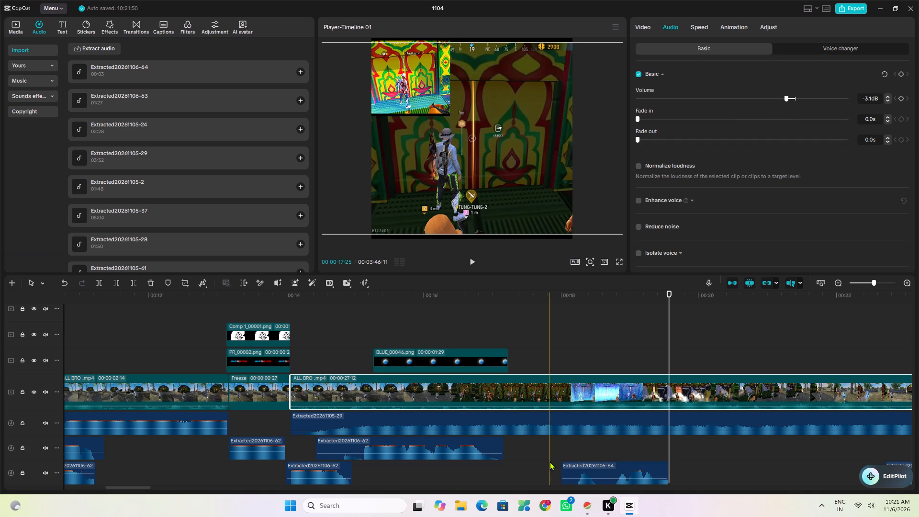
left_click(549, 461)
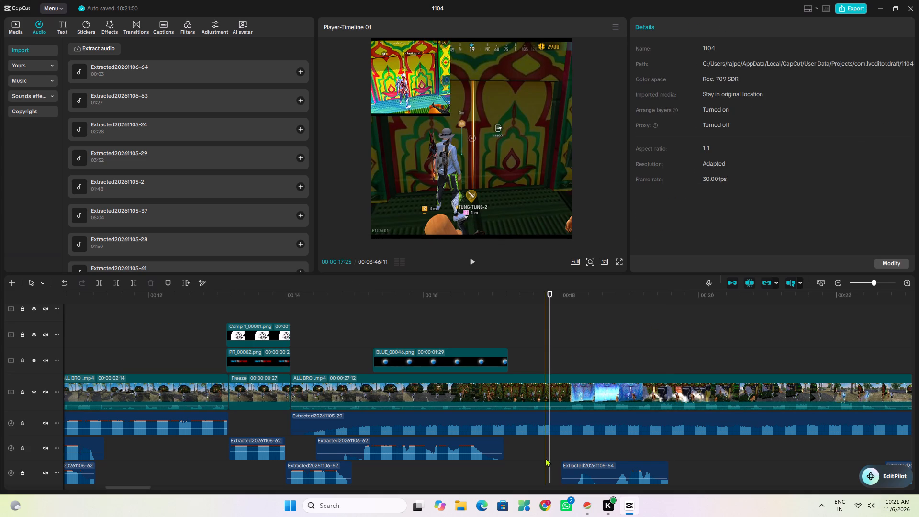
left_click(545, 458)
key("space")
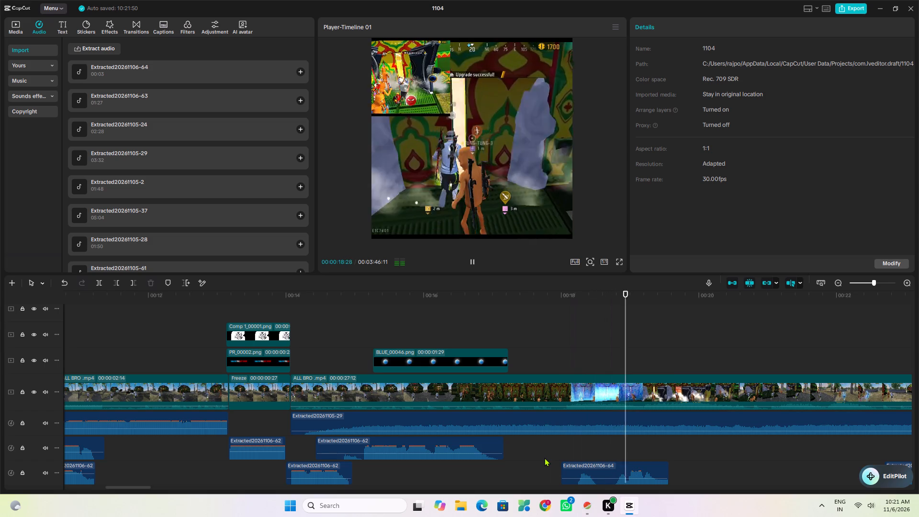
key("space")
left_click(605, 468)
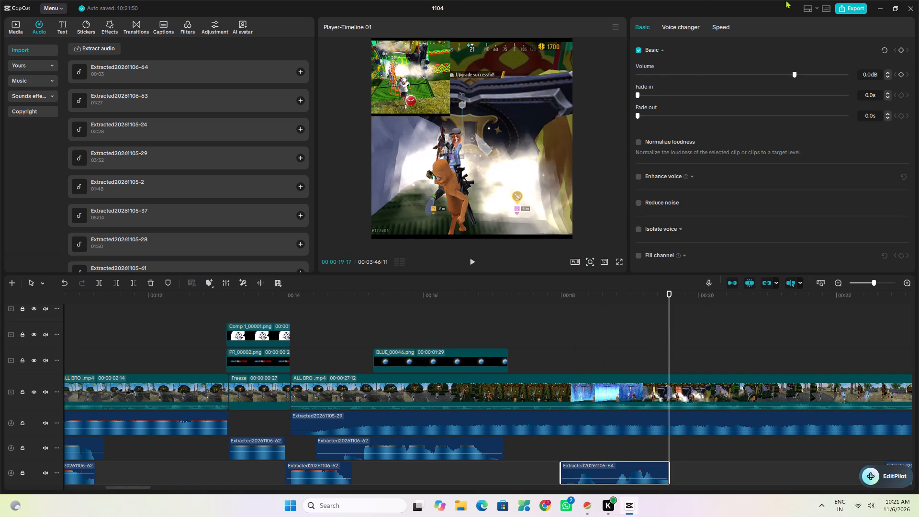
left_click(802, 73)
left_click(544, 450)
key("space")
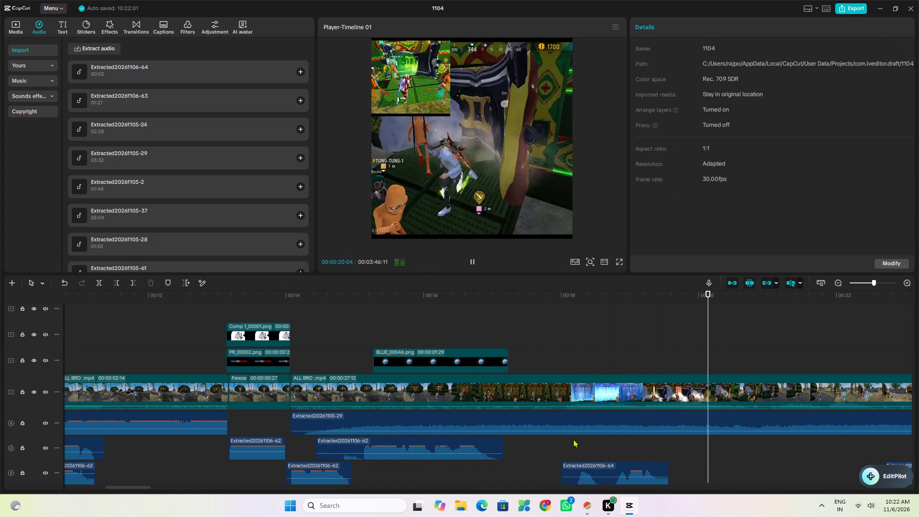
Replay the edit with sound from about 17.5 s, checking the audio up to the ALL BRO .mp4 section around 19 s.
scroll(577, 437, "down", 2)
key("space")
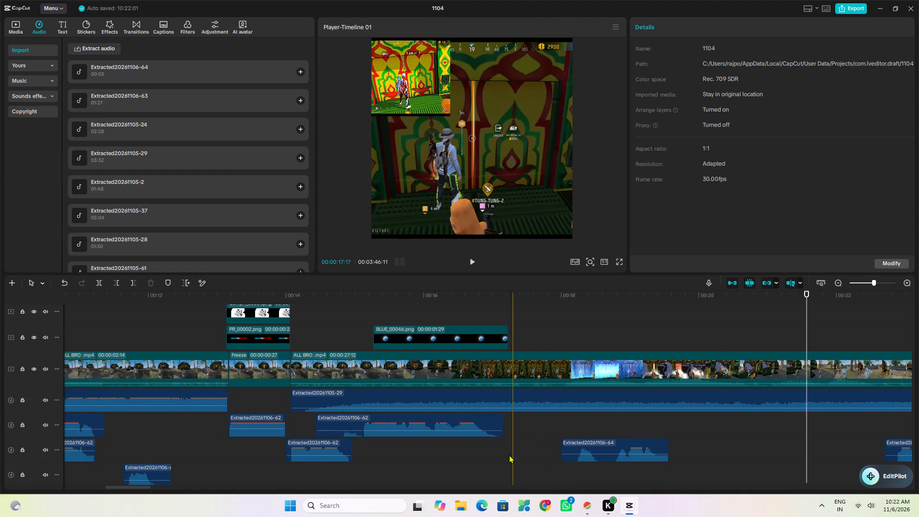
scroll(505, 456, "up", 6)
scroll(505, 456, "down", 2)
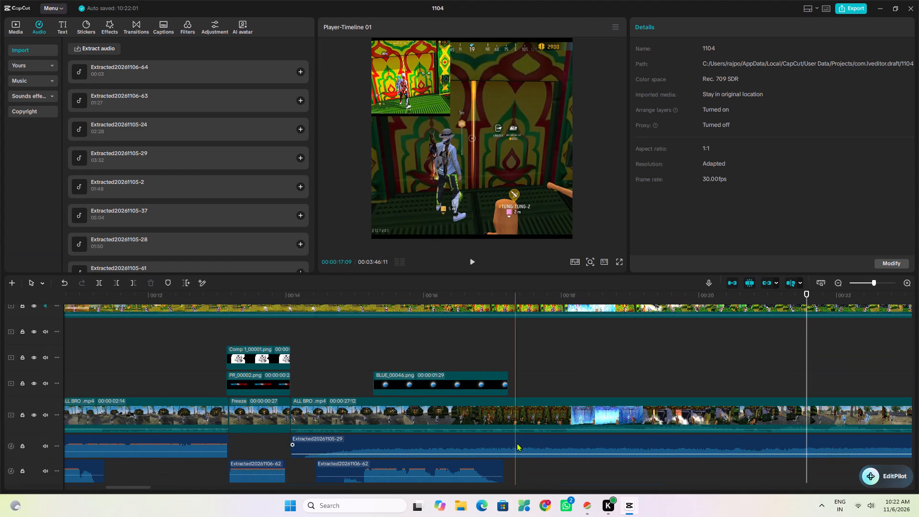
left_click(524, 474)
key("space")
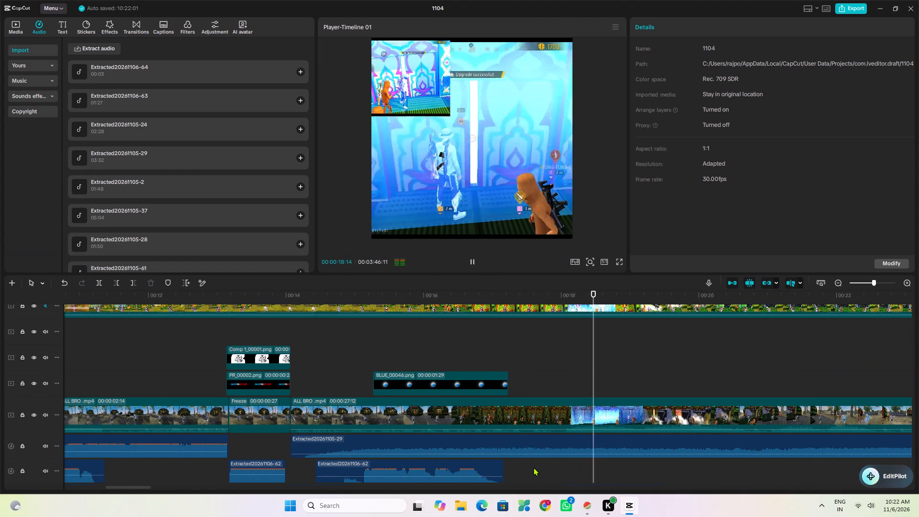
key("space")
scroll(585, 471, "down", 4)
scroll(626, 458, "down", 1)
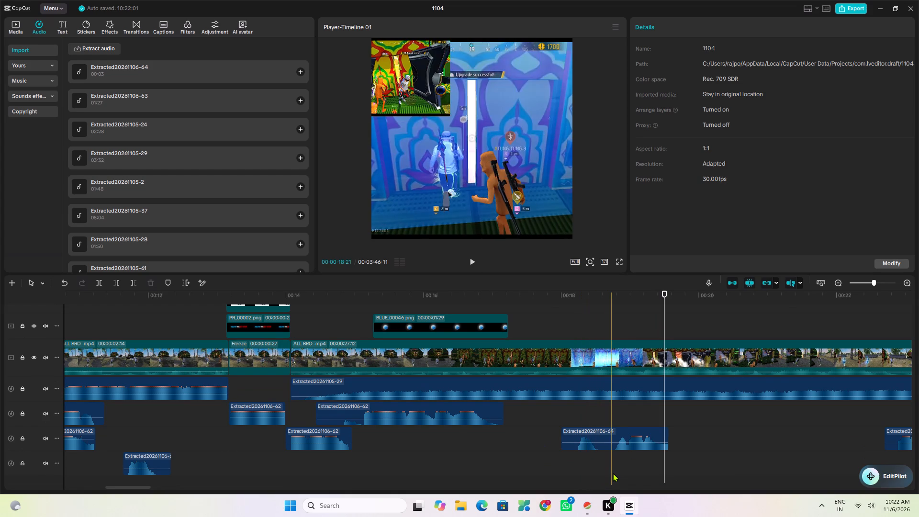
left_click(610, 474)
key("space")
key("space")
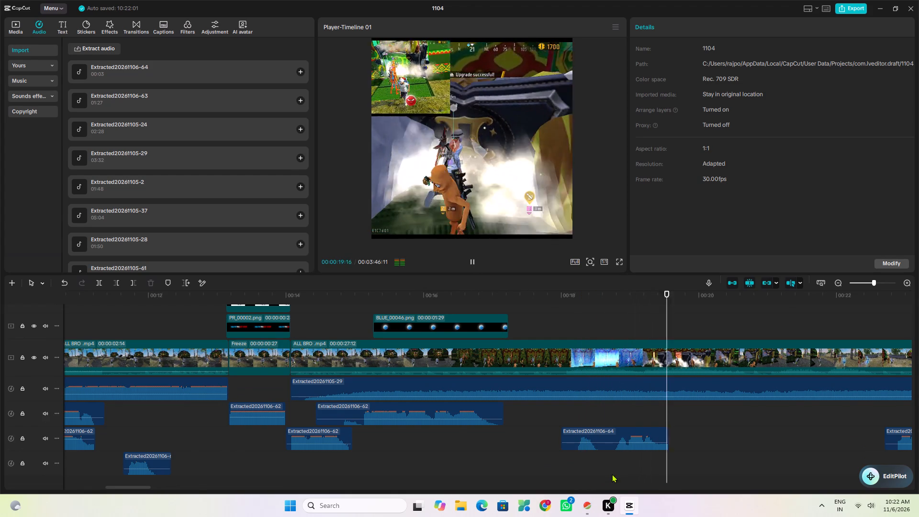
left_click_drag(616, 433, 643, 434)
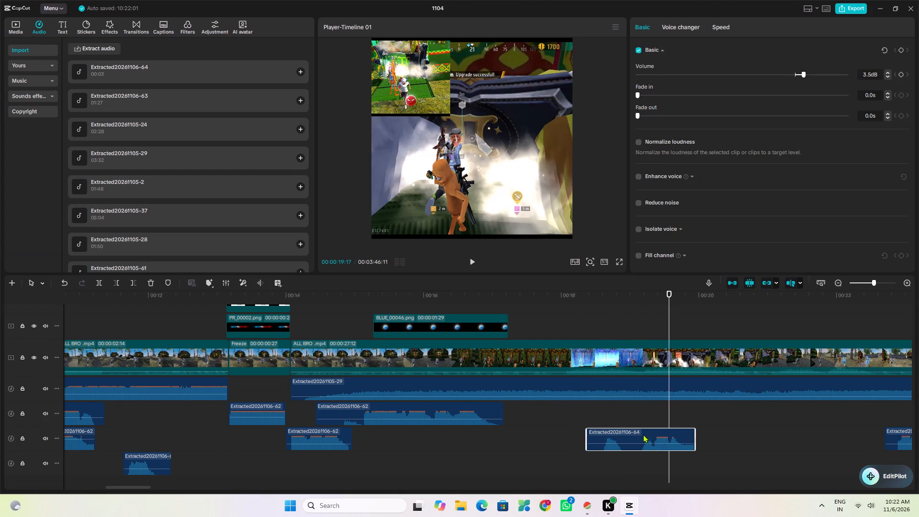
left_click_drag(643, 434, 643, 434)
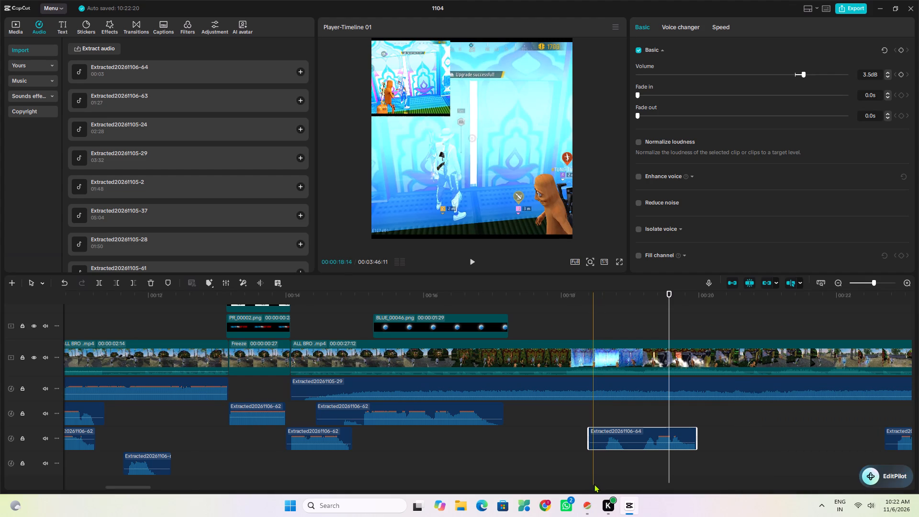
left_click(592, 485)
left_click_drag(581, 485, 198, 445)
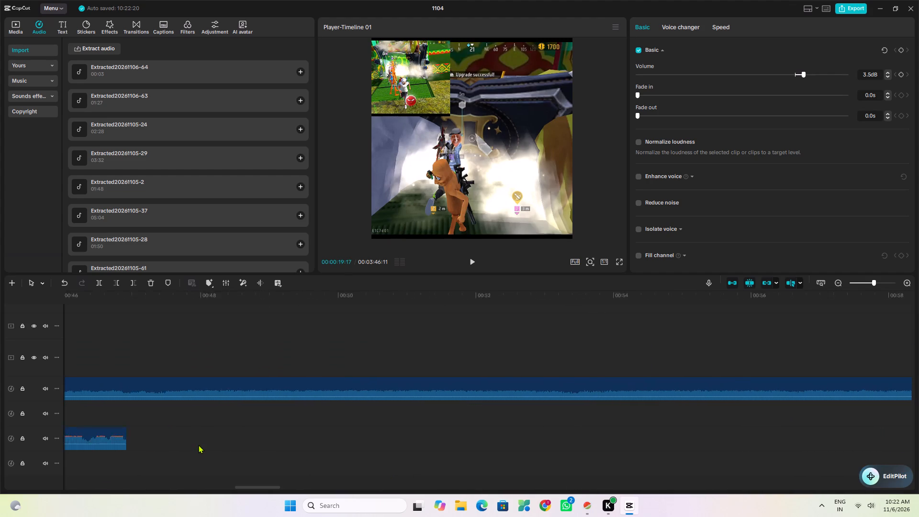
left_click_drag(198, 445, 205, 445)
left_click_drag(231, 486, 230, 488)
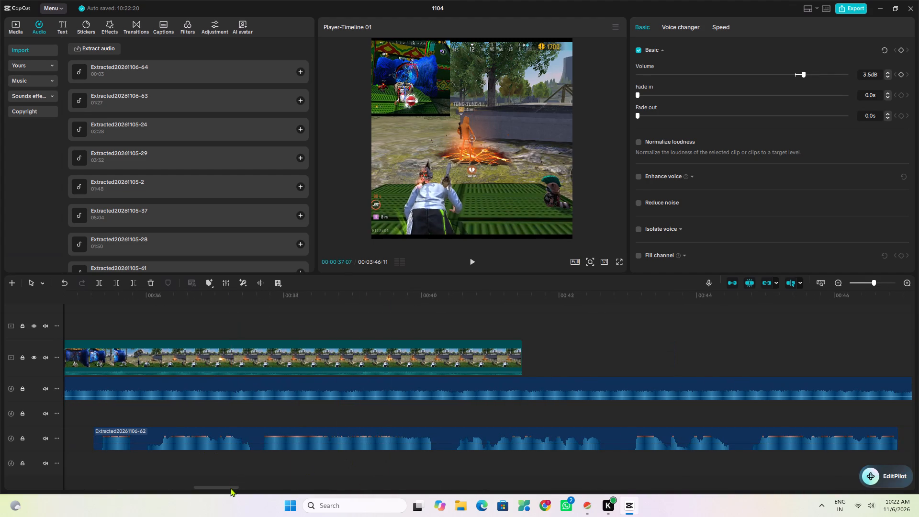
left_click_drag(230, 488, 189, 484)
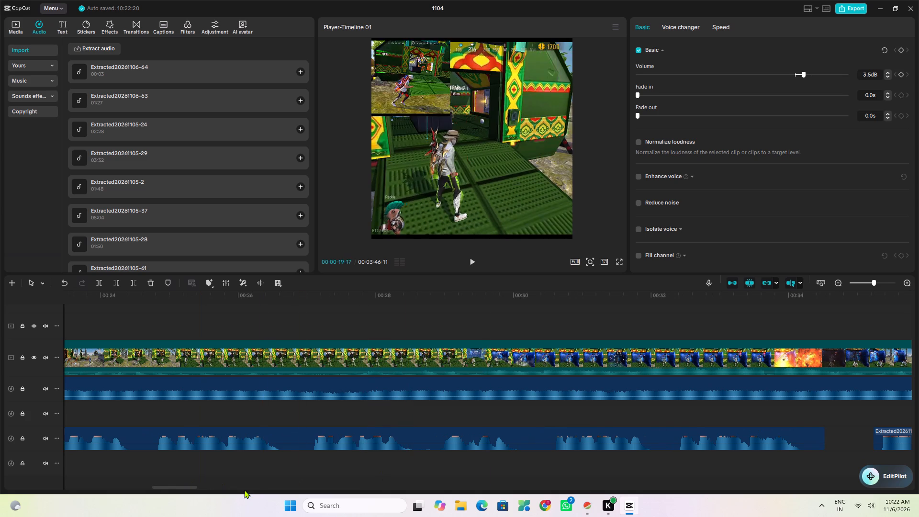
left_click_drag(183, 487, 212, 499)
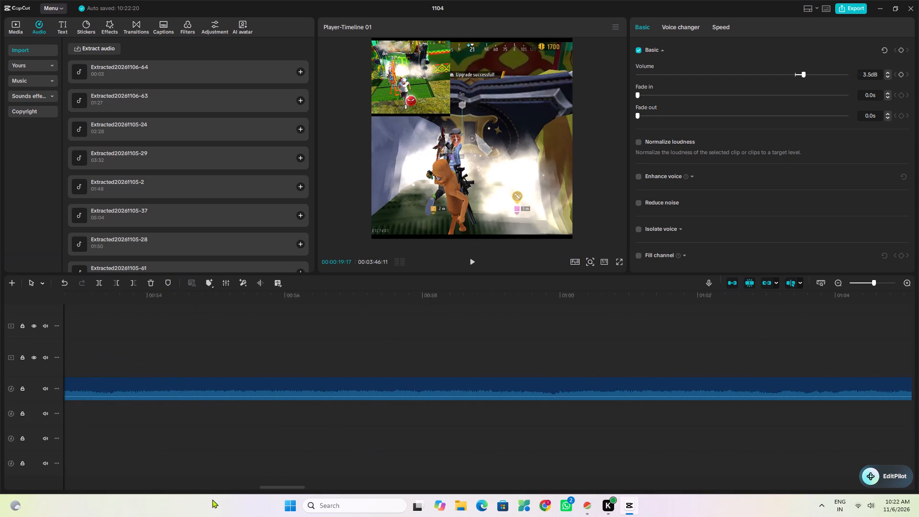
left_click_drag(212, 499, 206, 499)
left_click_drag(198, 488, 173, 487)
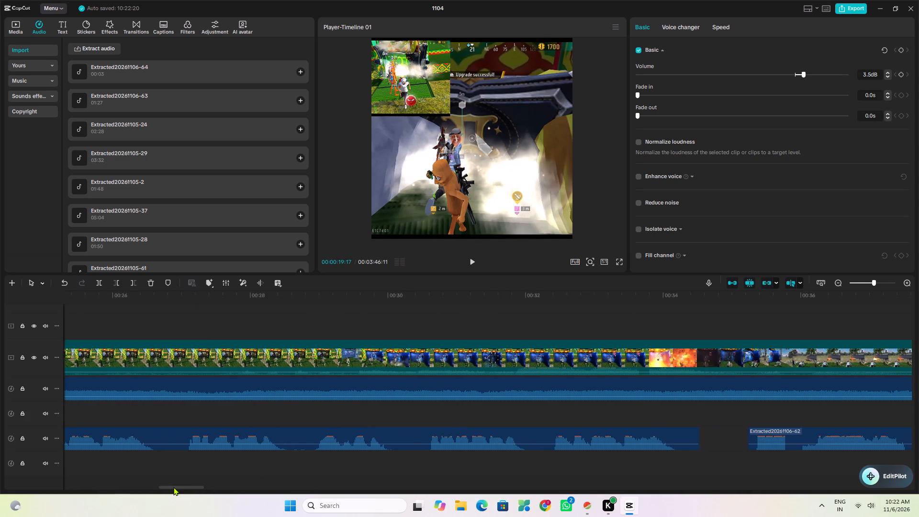
left_click_drag(173, 487, 123, 488)
left_click(624, 464)
key("space")
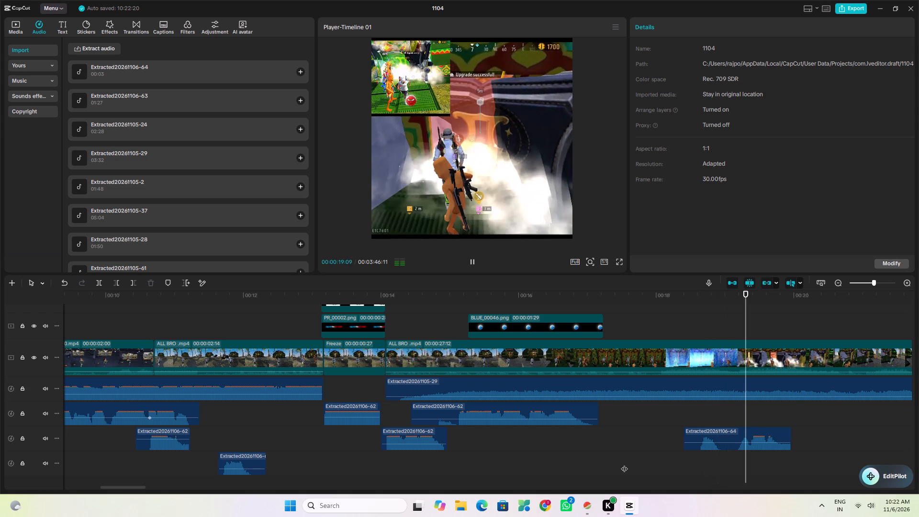
left_click(694, 465)
key("space")
key("space")
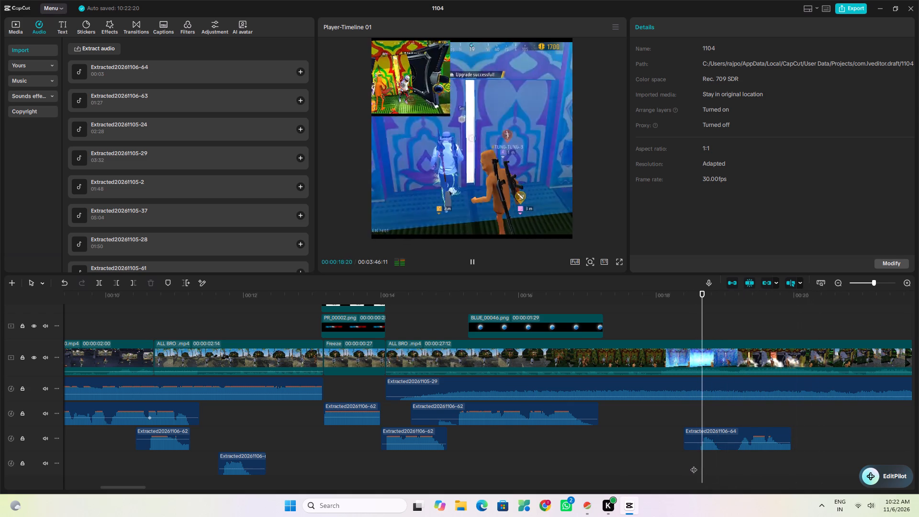
key("space")
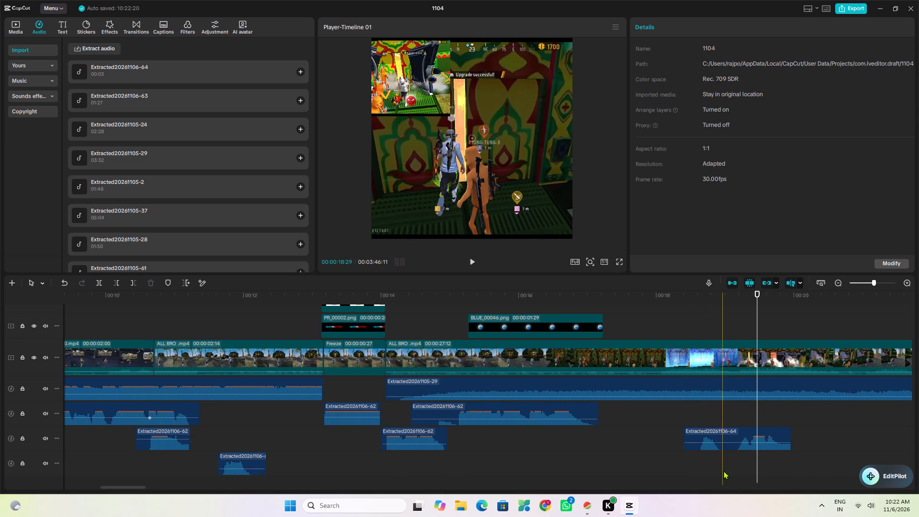
left_click(729, 411)
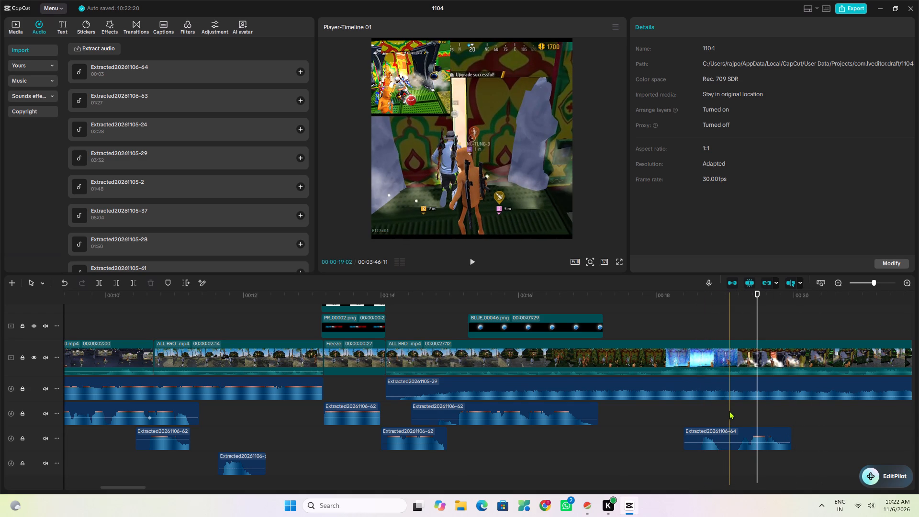
left_click_drag(732, 436, 747, 437)
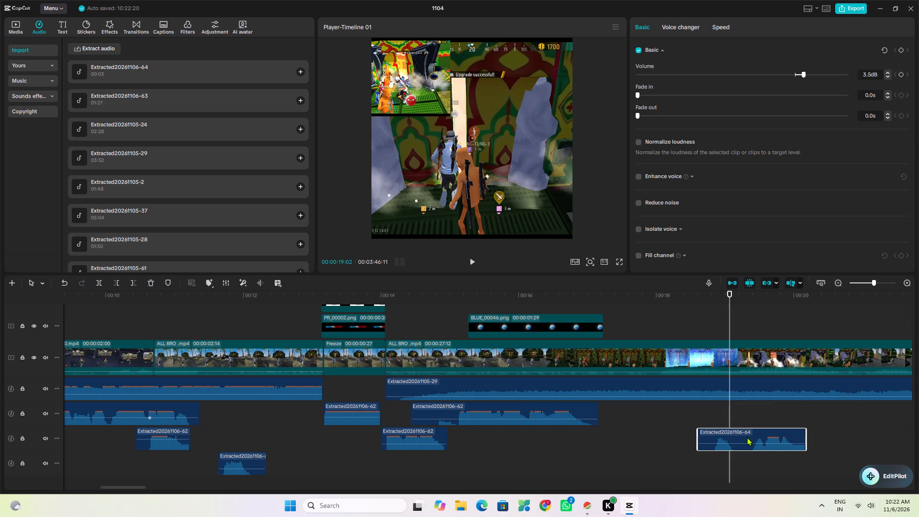
left_click_drag(747, 437, 757, 437)
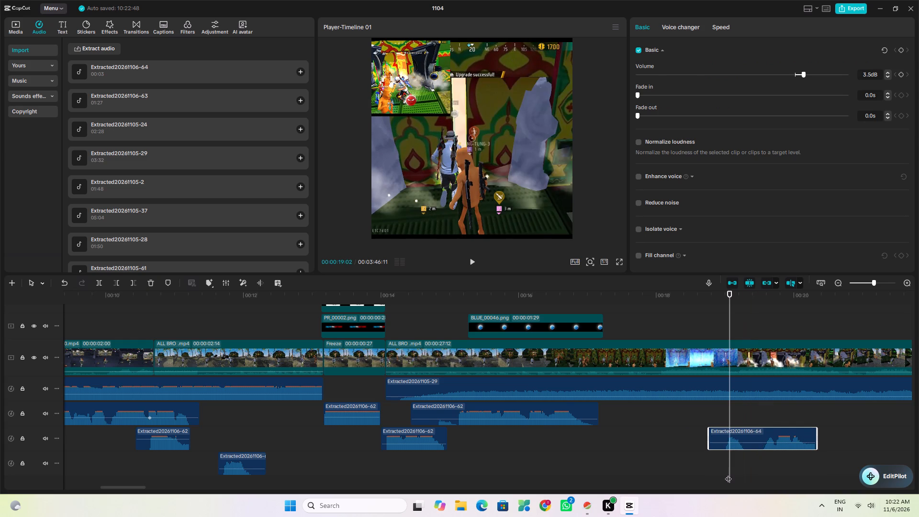
Find the angry blue emoji BLUE_00017.png in the imported media and add it to the overlay track at 00:00:19:02.
left_click(25, 23)
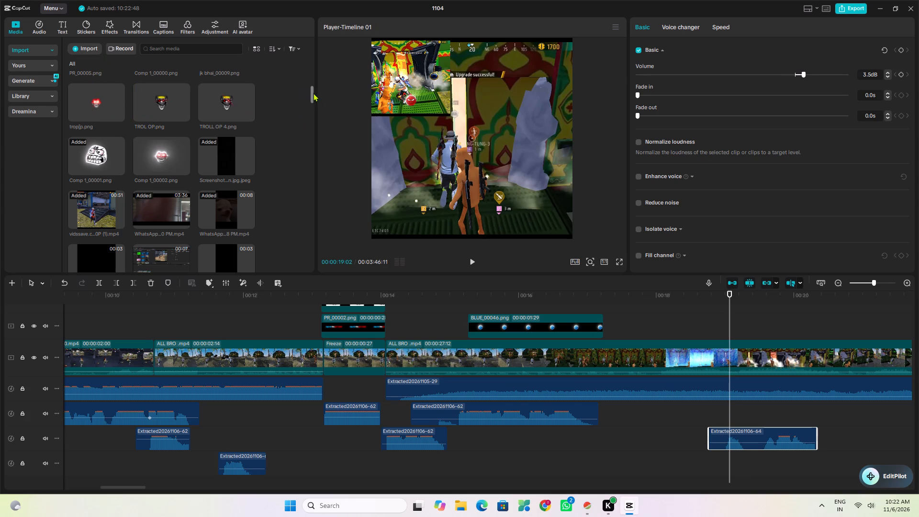
left_click_drag(312, 92, 308, 149)
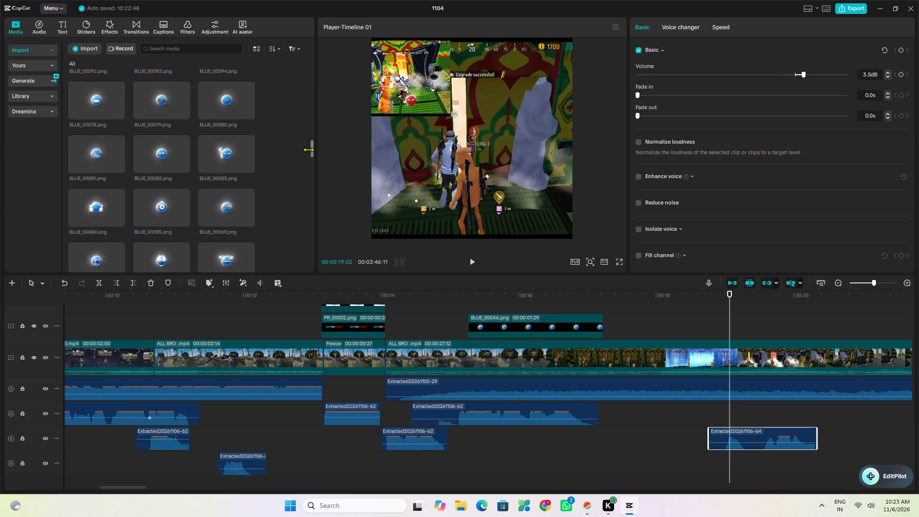
left_click_drag(308, 149, 306, 169)
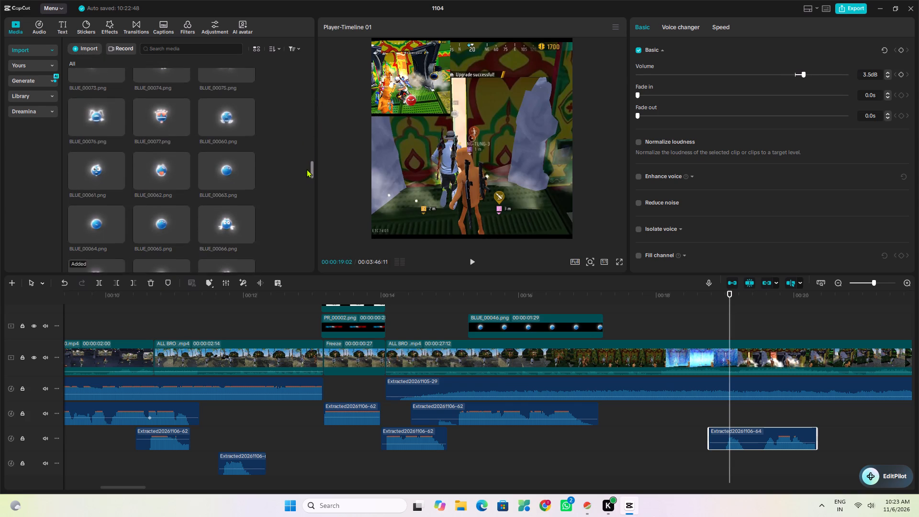
left_click_drag(306, 169, 306, 181)
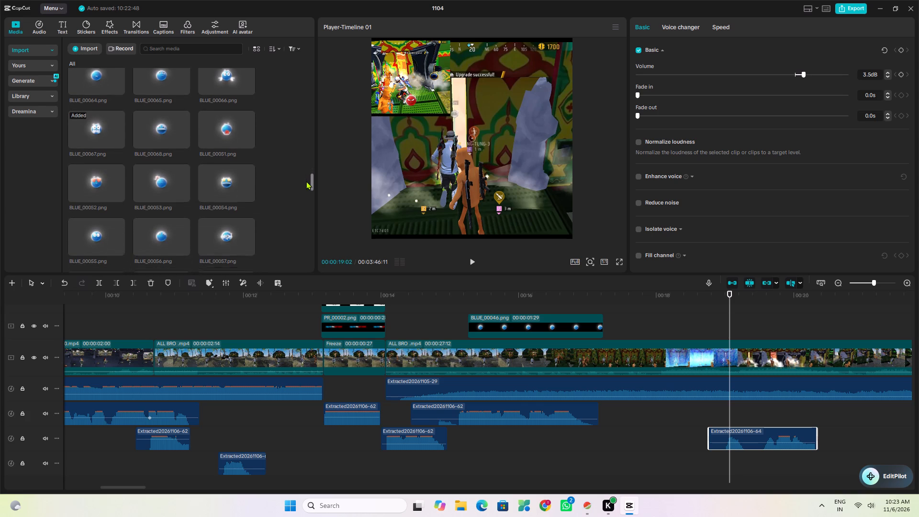
left_click_drag(306, 181, 303, 199)
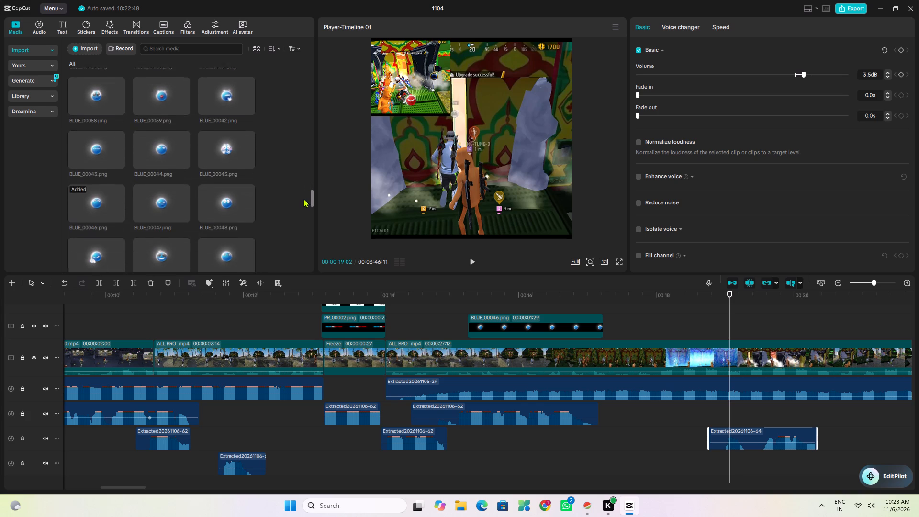
left_click_drag(303, 199, 296, 219)
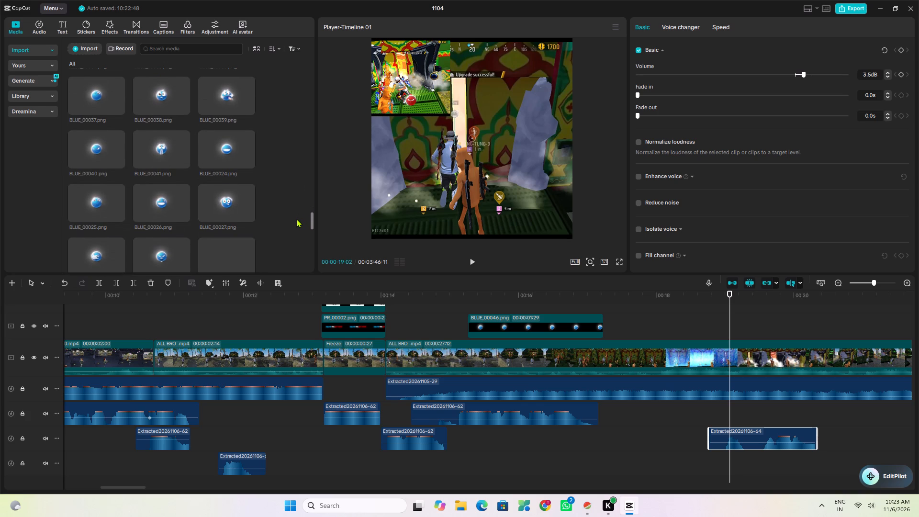
left_click_drag(296, 219, 294, 226)
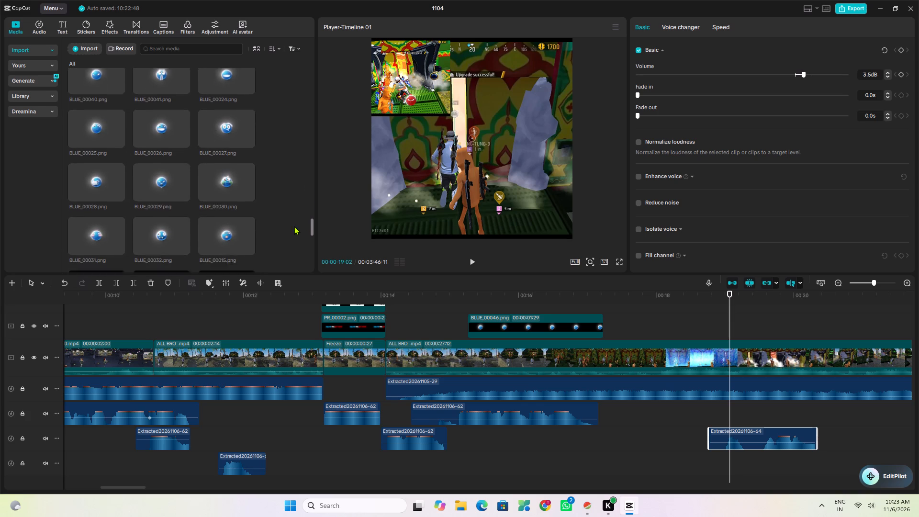
left_click_drag(294, 226, 290, 238)
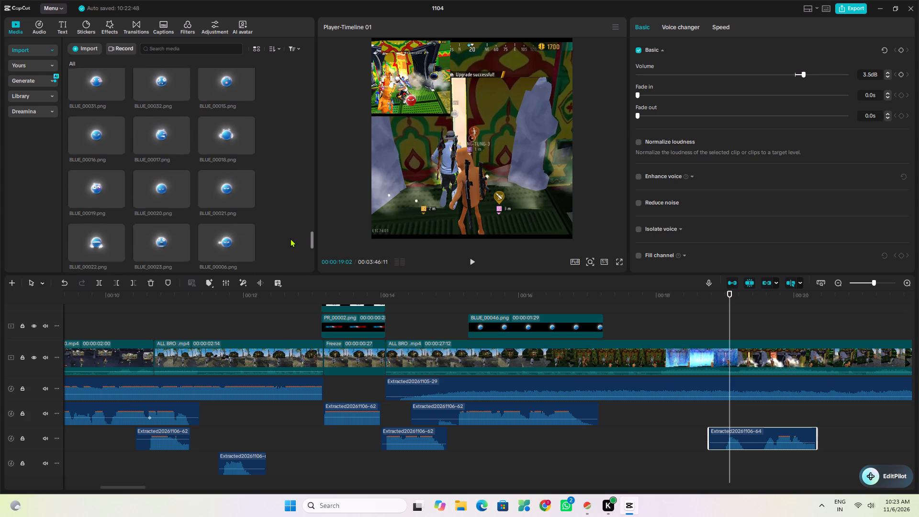
left_click_drag(290, 238, 286, 258)
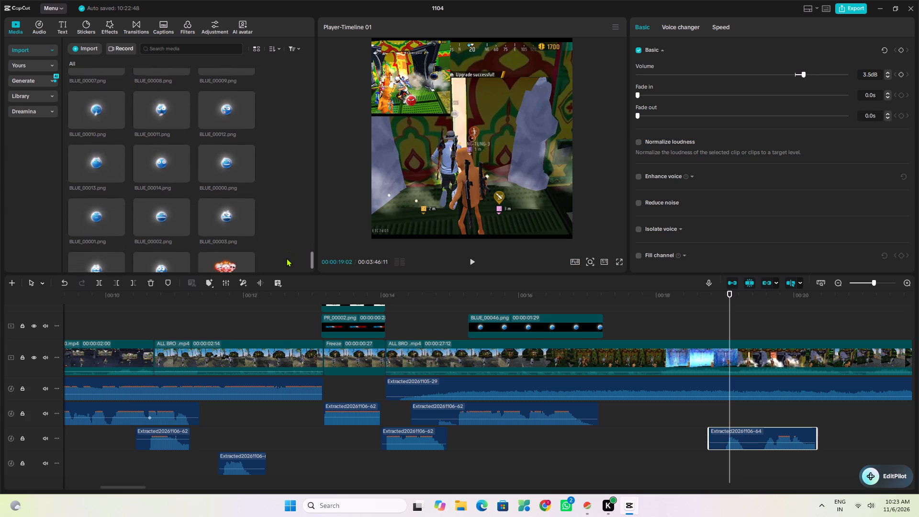
left_click_drag(286, 258, 285, 262)
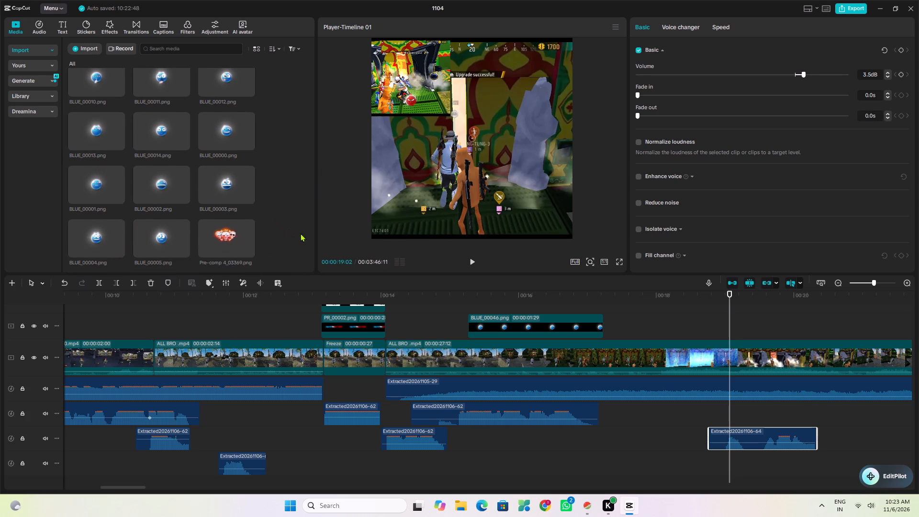
left_click_drag(312, 258, 314, 239)
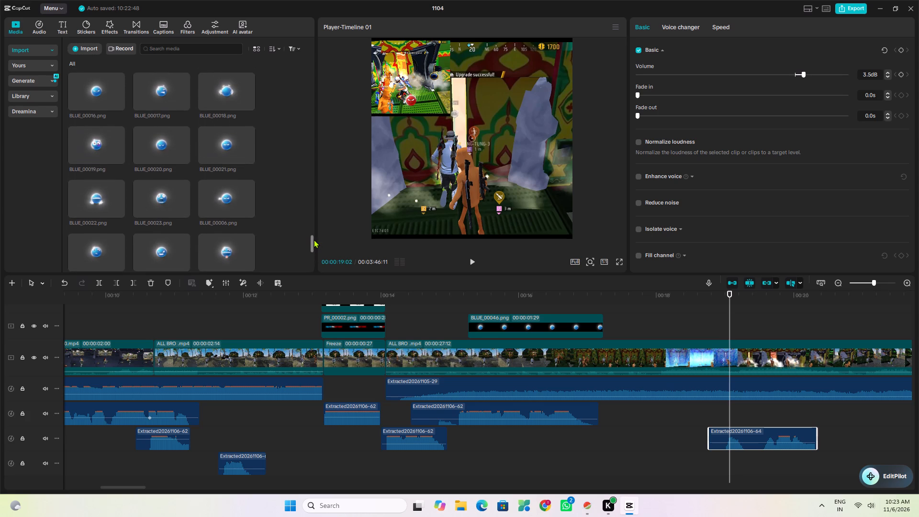
left_click_drag(314, 239, 314, 235)
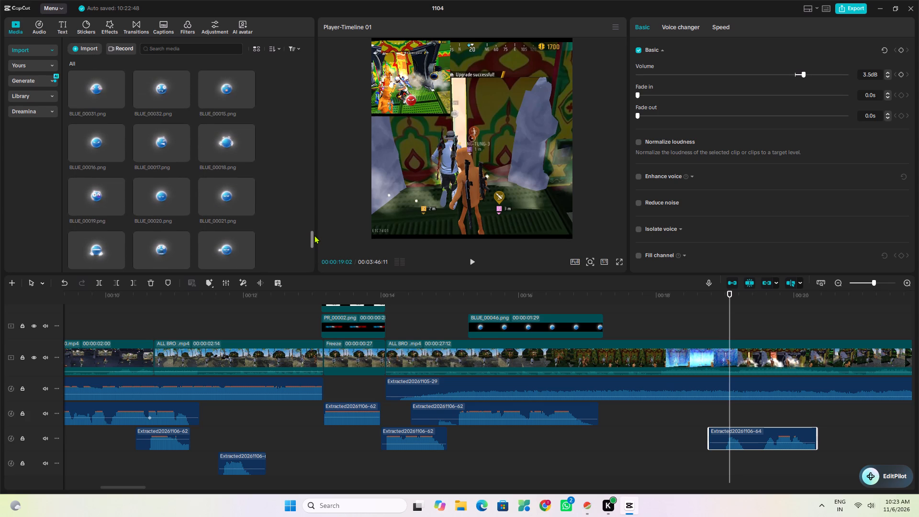
left_click_drag(314, 235, 314, 234)
left_click_drag(167, 157, 457, 320)
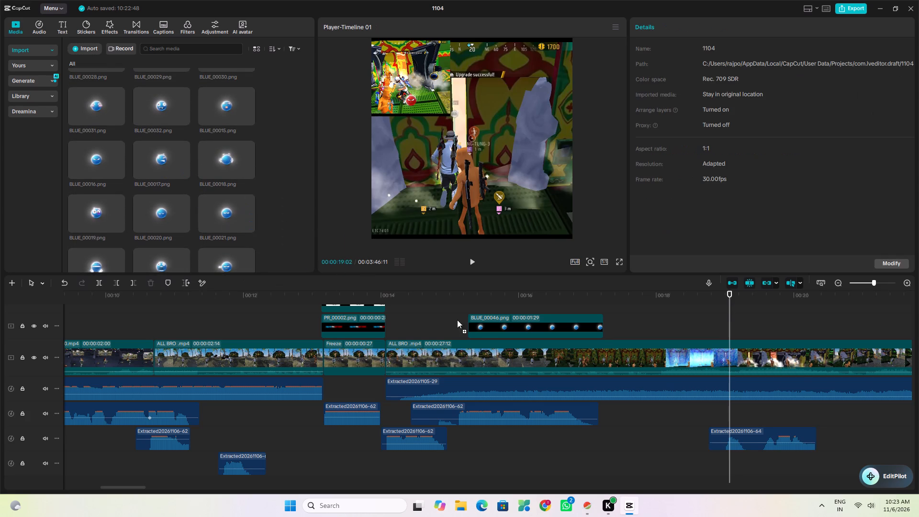
left_click_drag(457, 320, 731, 325)
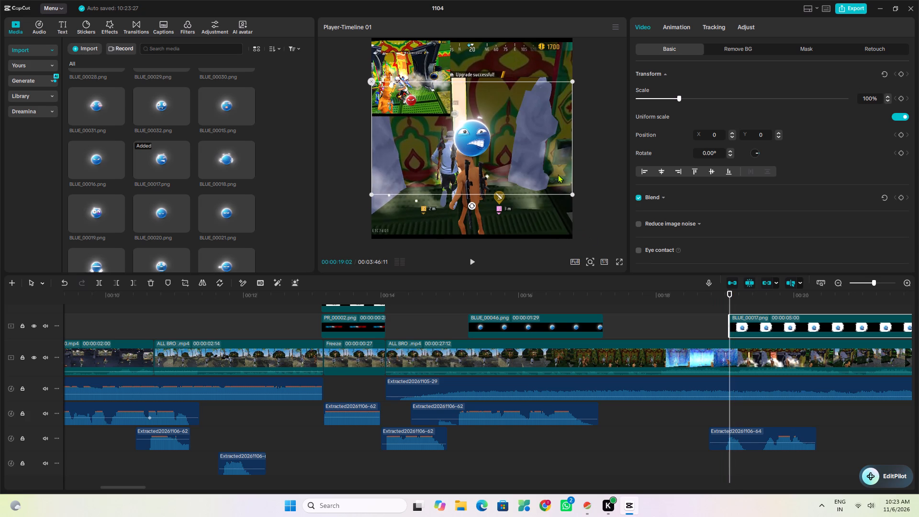
Move the BLUE_00017.png emoji down to about Y -1403 in the frame and scale it to 87%.
left_click_drag(552, 167, 554, 240)
left_click(673, 99)
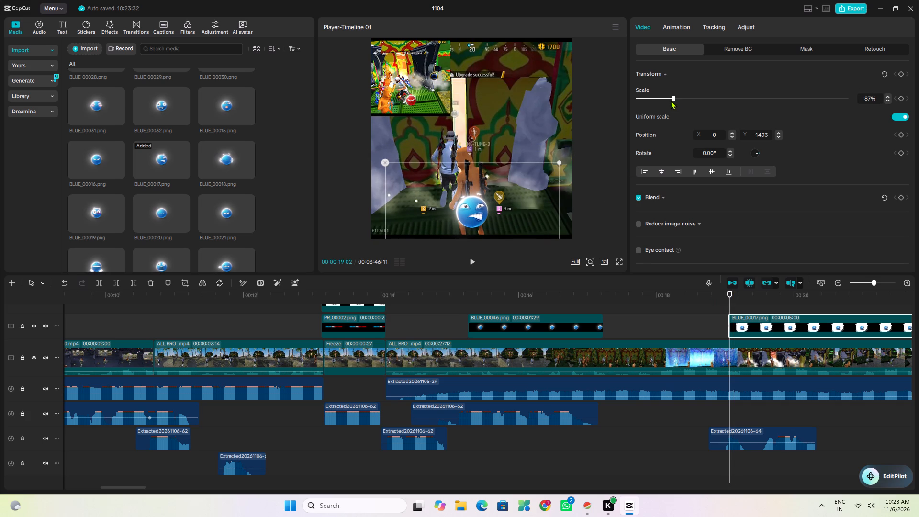
Move the BLUE_00017.png emoji down to about Y -1463 in the frame and scale it to 88%.
left_click(532, 213)
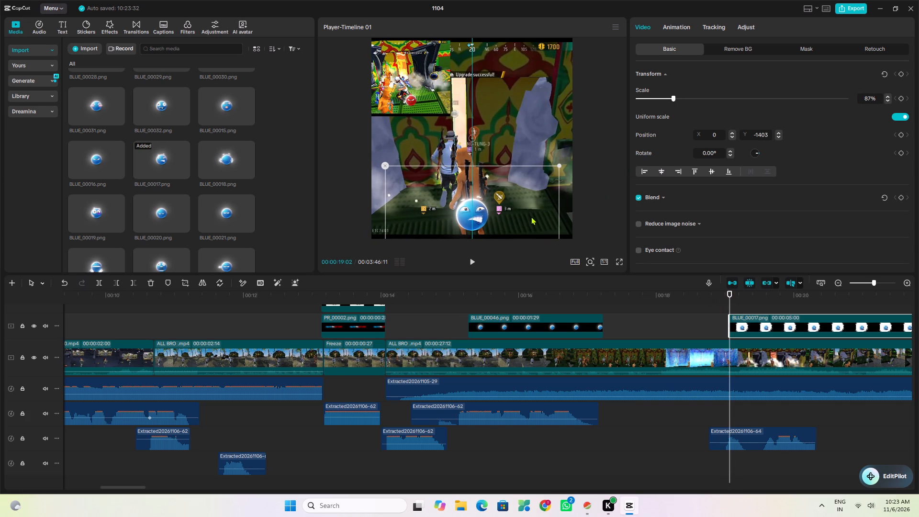
left_click(670, 97)
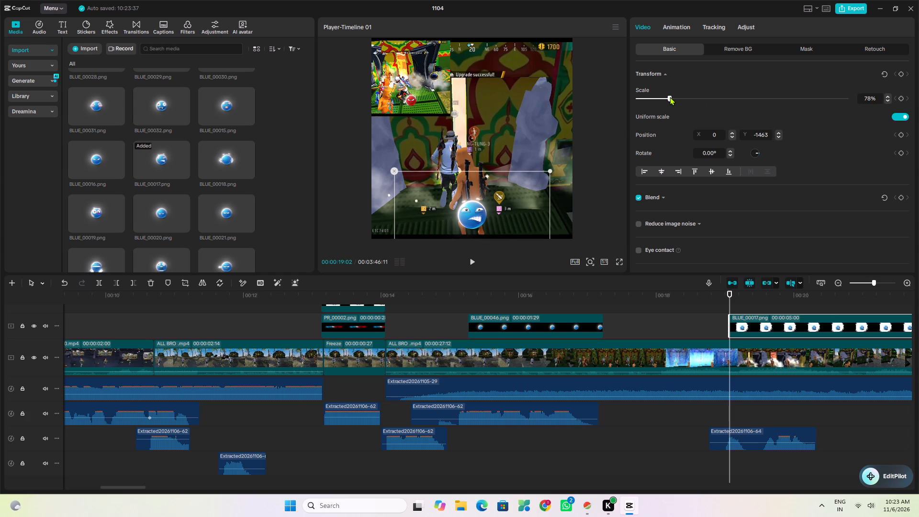
left_click(670, 97)
left_click(670, 97)
left_click_drag(670, 97, 670, 98)
left_click_drag(670, 98, 674, 103)
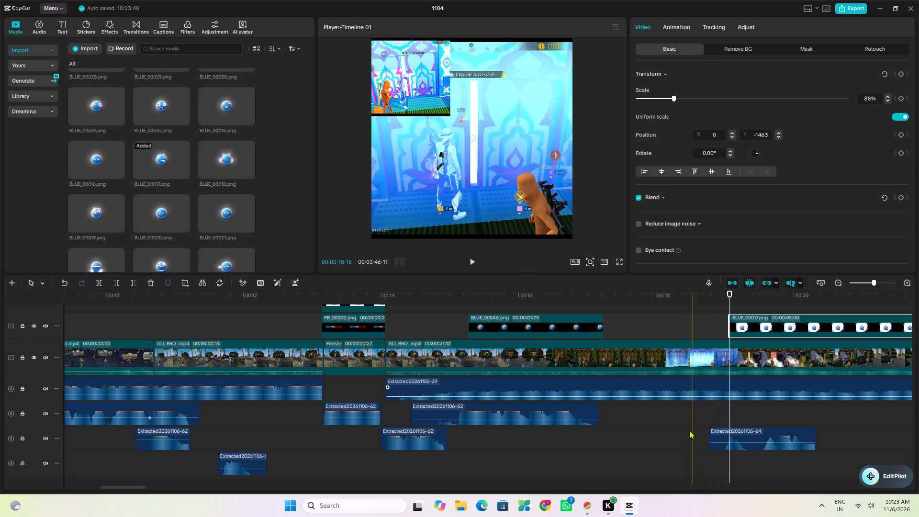
left_click(701, 435)
key("space")
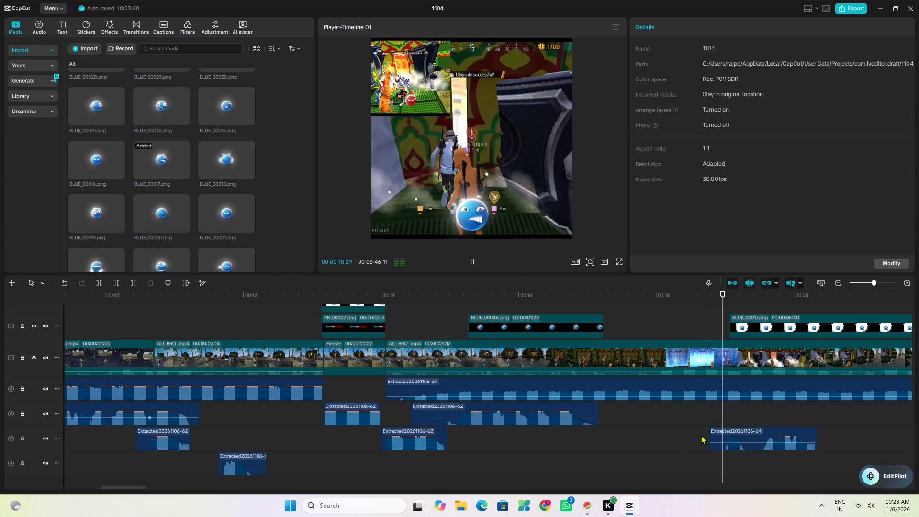
key("space")
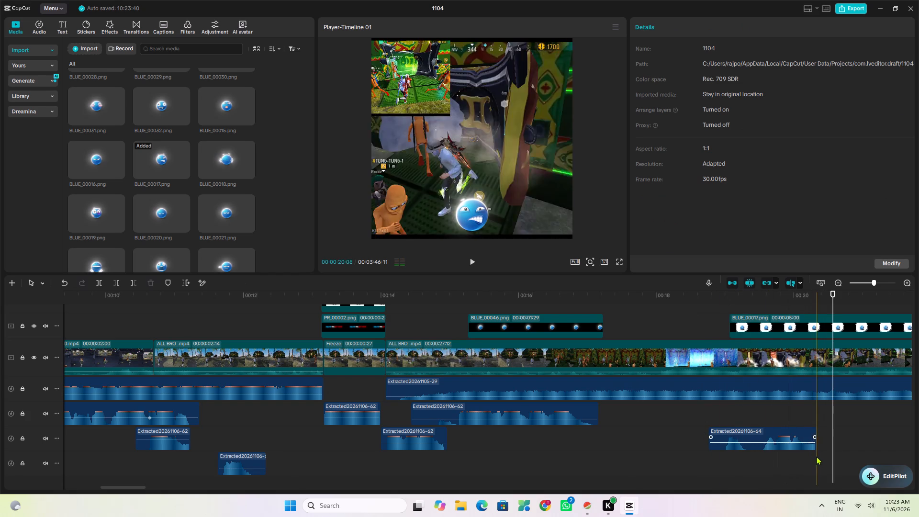
left_click(816, 459)
left_click_drag(804, 308, 806, 313)
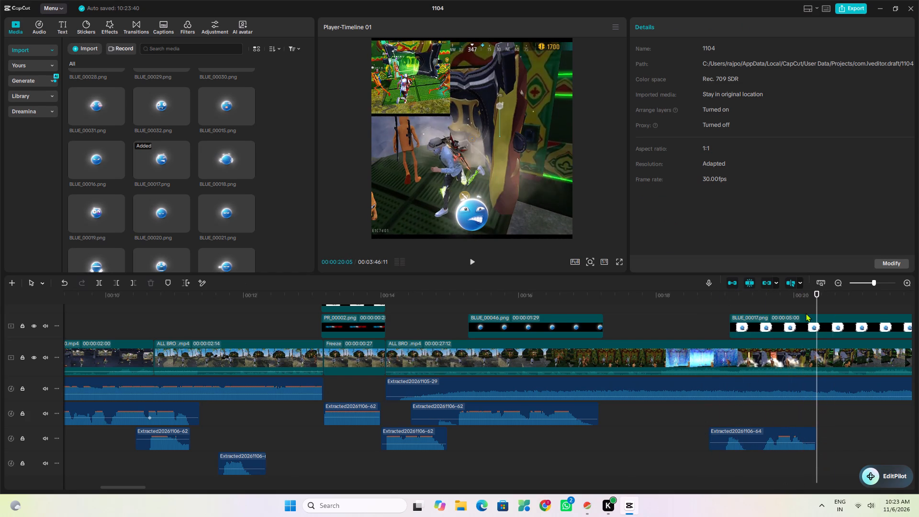
left_click(806, 321)
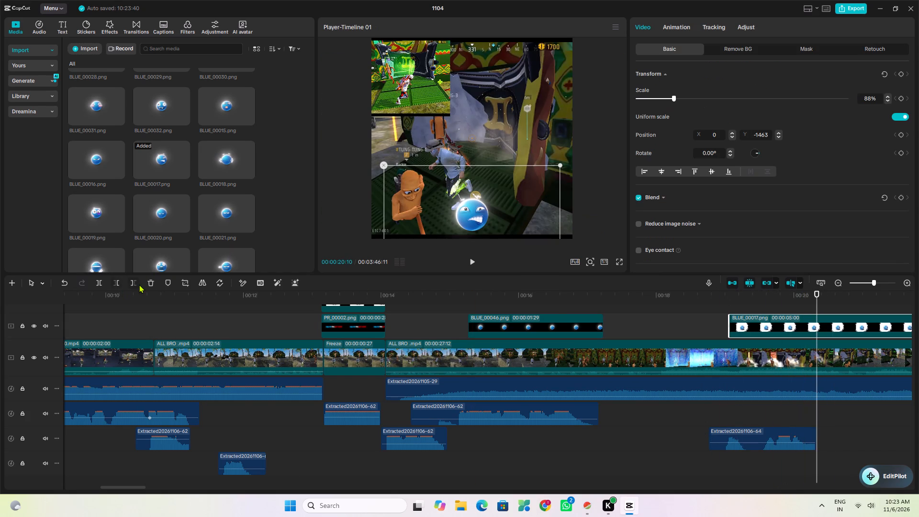
left_click(136, 283)
Play back the section from about 00:00:18 to 00:00:24 to check the angry emoji against its sound and the following audio.
left_click(702, 461)
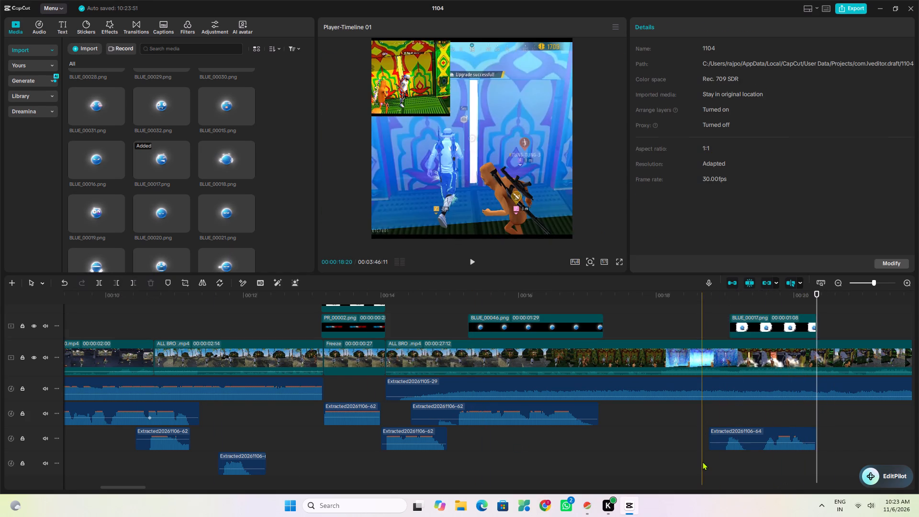
key("space")
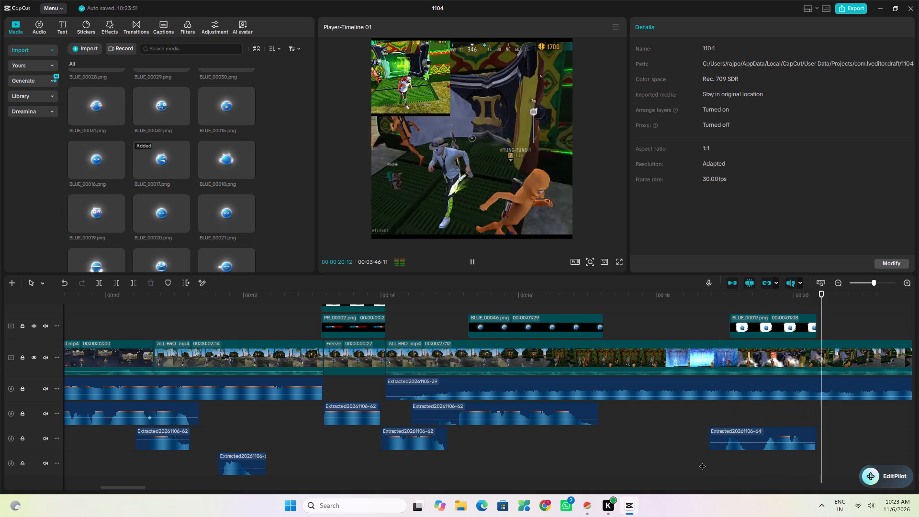
key("space")
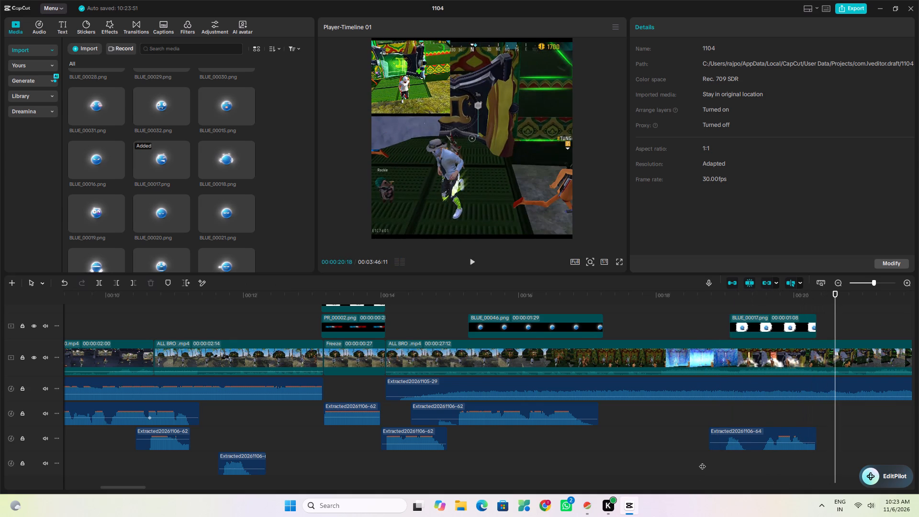
left_click(865, 282)
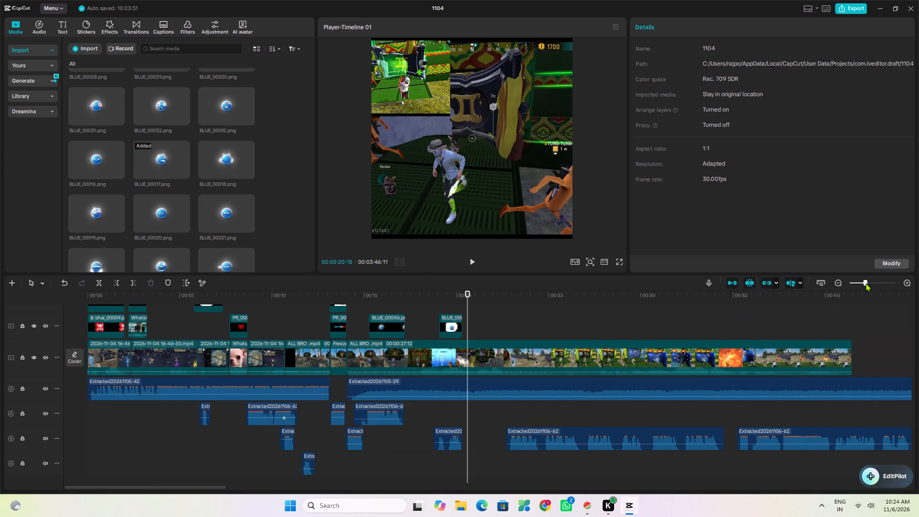
left_click(869, 282)
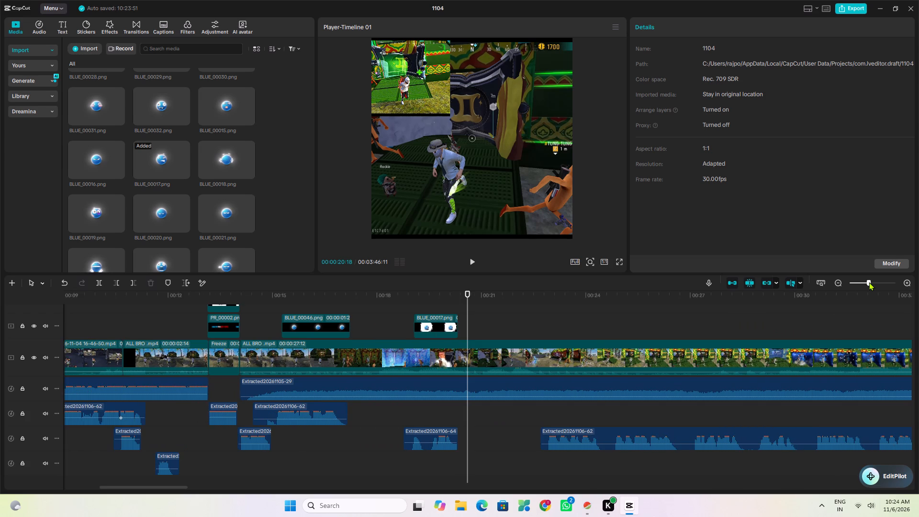
left_click(379, 425)
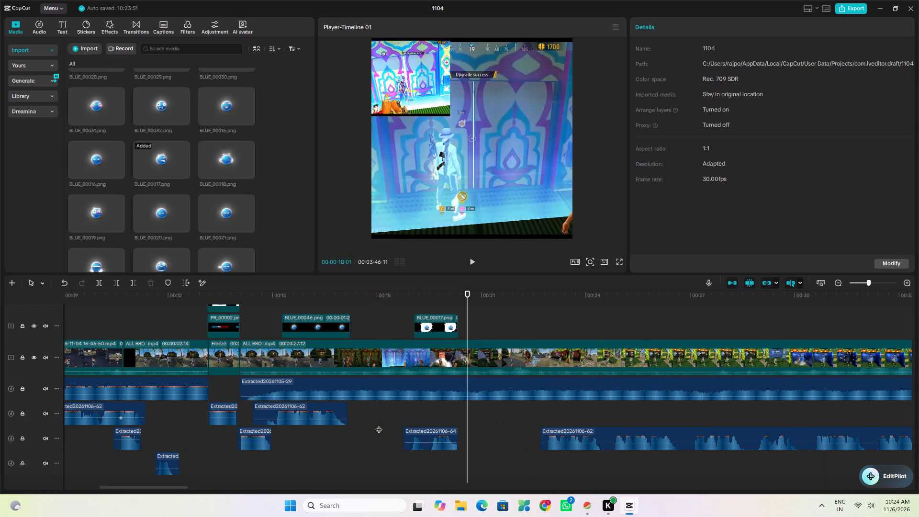
key("space")
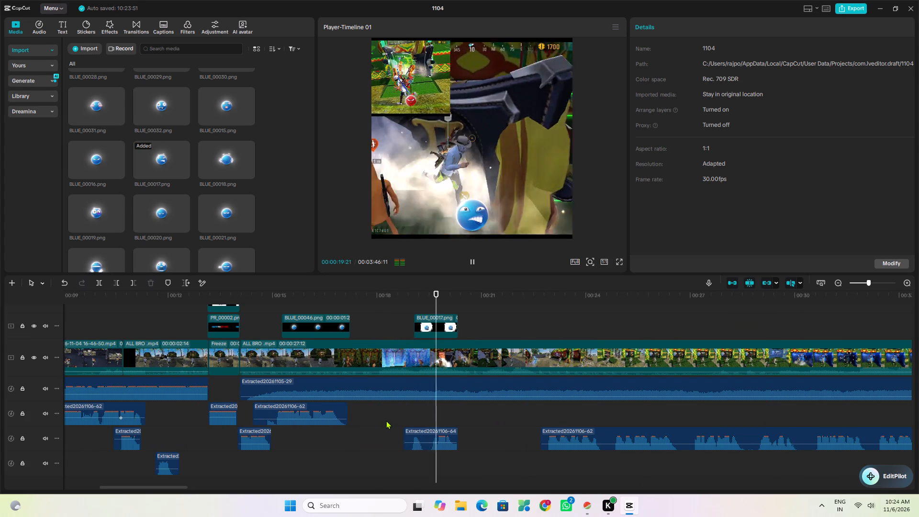
key("space")
left_click(415, 415)
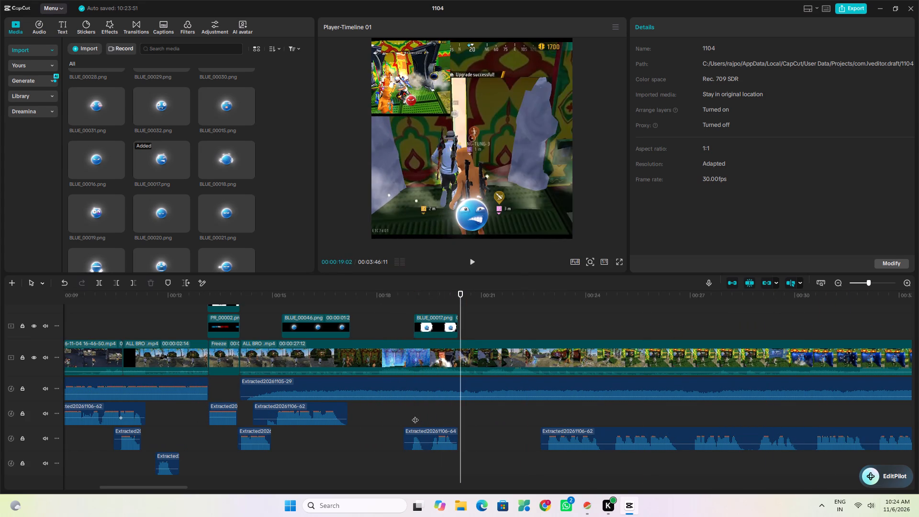
key("space")
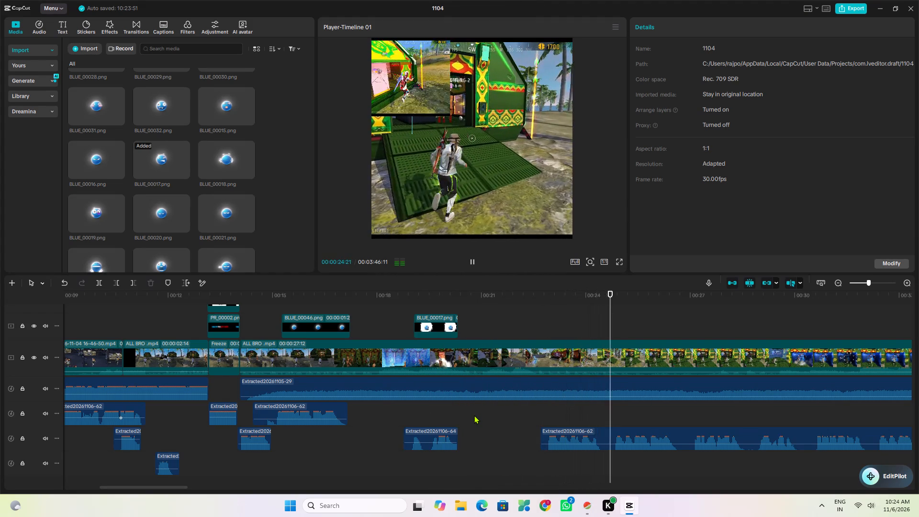
left_click(483, 437)
key("space")
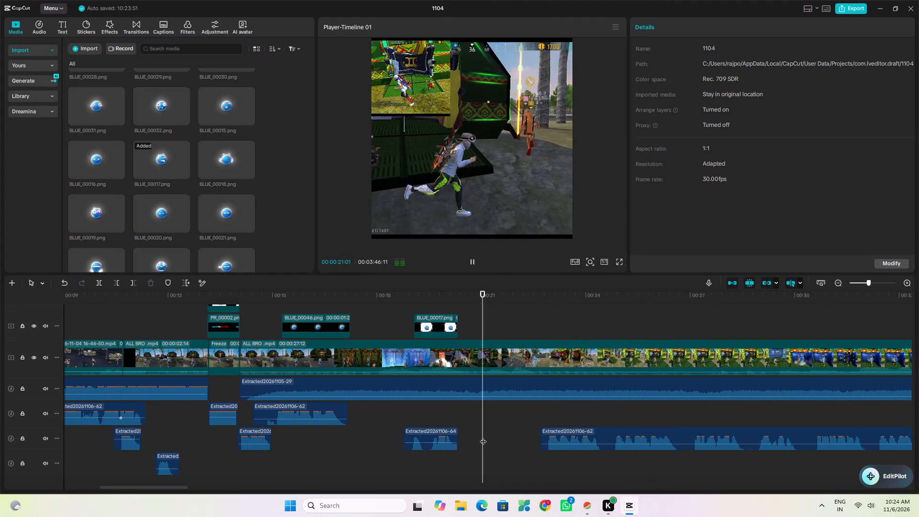
key("space")
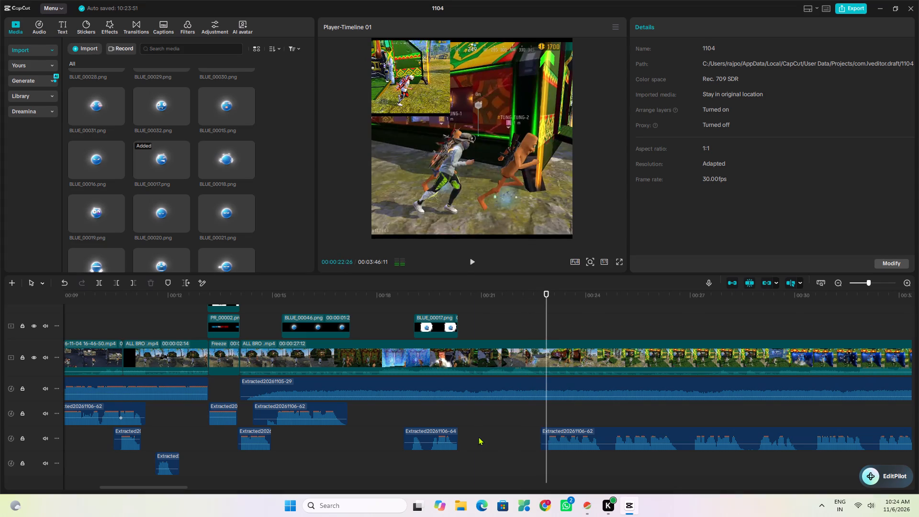
Move the playhead to the start and move the BLUE_00067.png overlay down to the track directly above the main video.
scroll(397, 440, "up", 12)
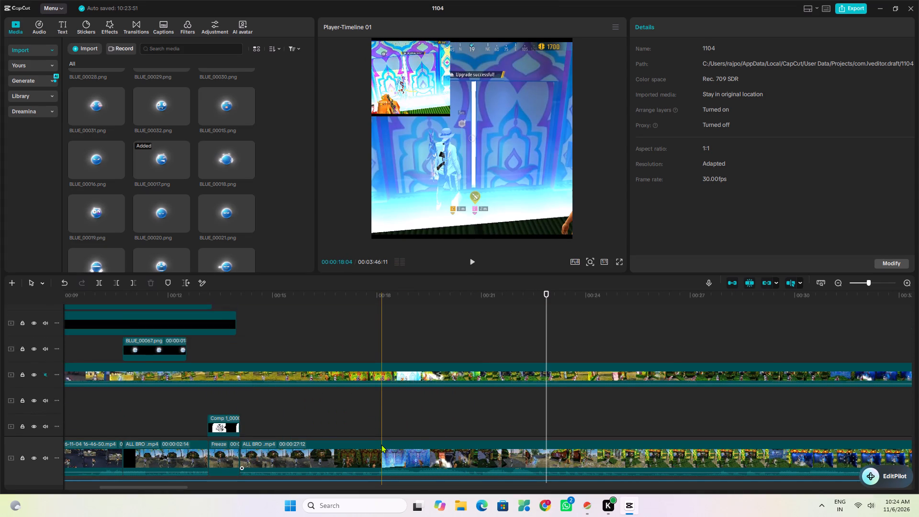
scroll(381, 444, "up", 7)
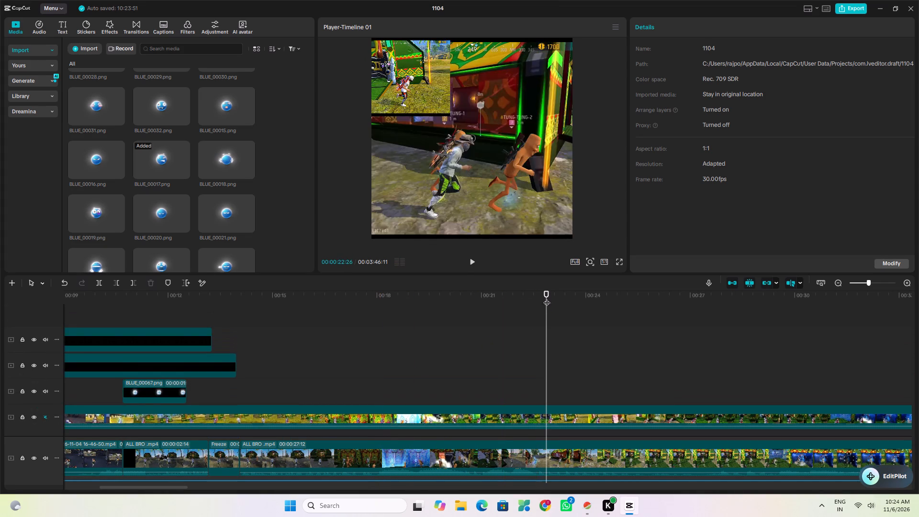
left_click_drag(548, 295, 0, 351)
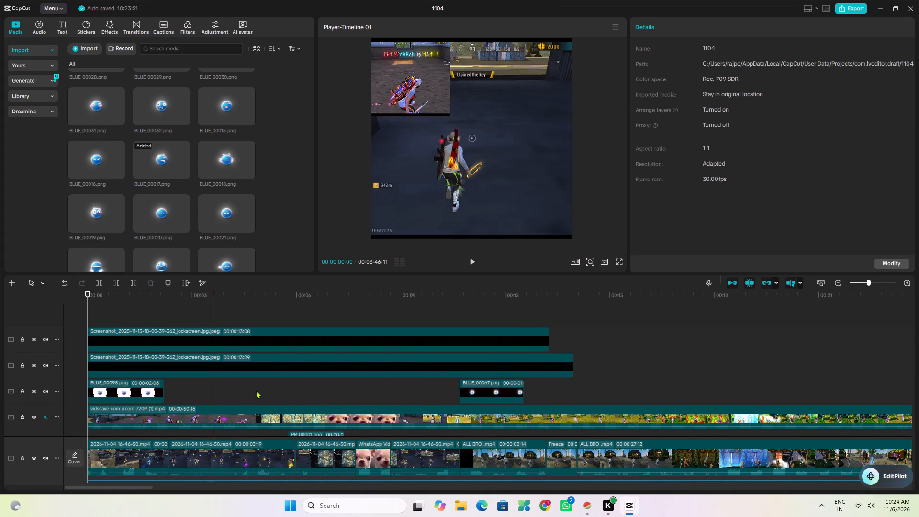
scroll(597, 408, "down", 4)
scroll(491, 388, "down", 2)
left_click_drag(495, 319, 495, 350)
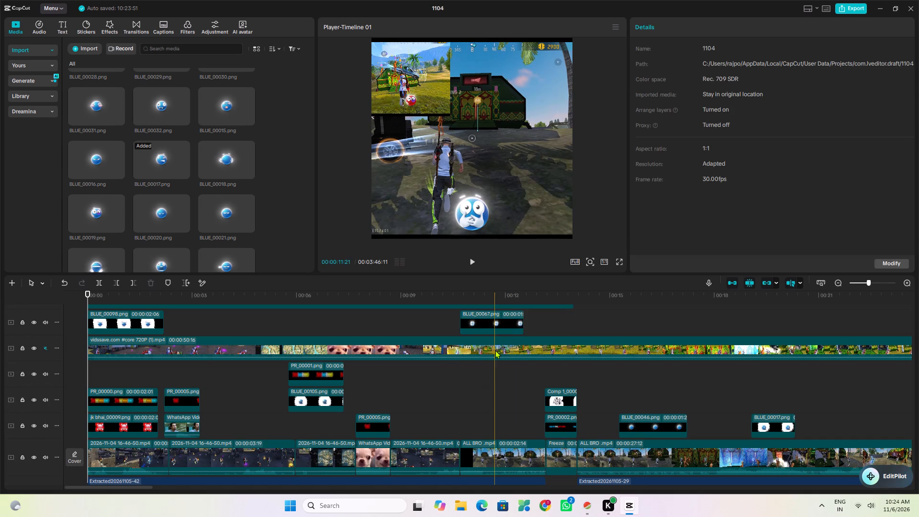
left_click_drag(495, 350, 492, 405)
scroll(492, 405, "down", 3)
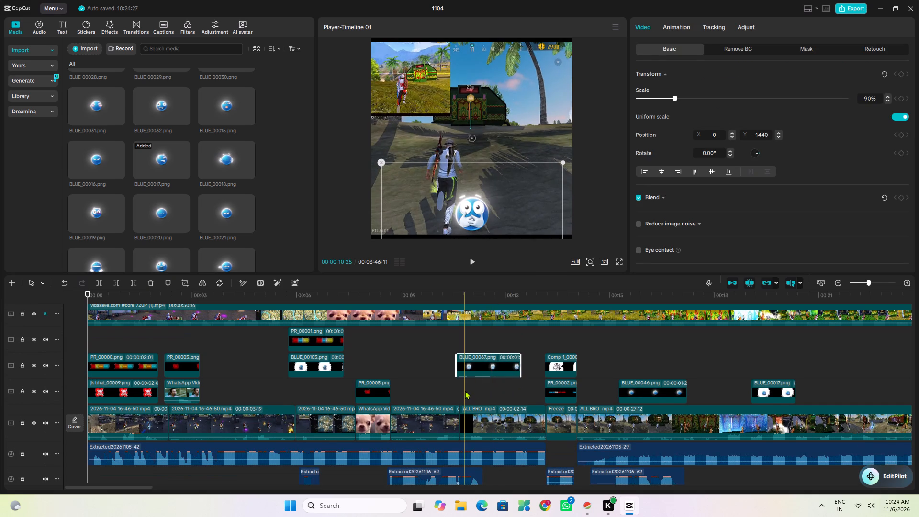
Move the BLUE_00067.png overlay down to the track directly above the main video, aligned with the first ALL BRO clip's start.
left_click(461, 386)
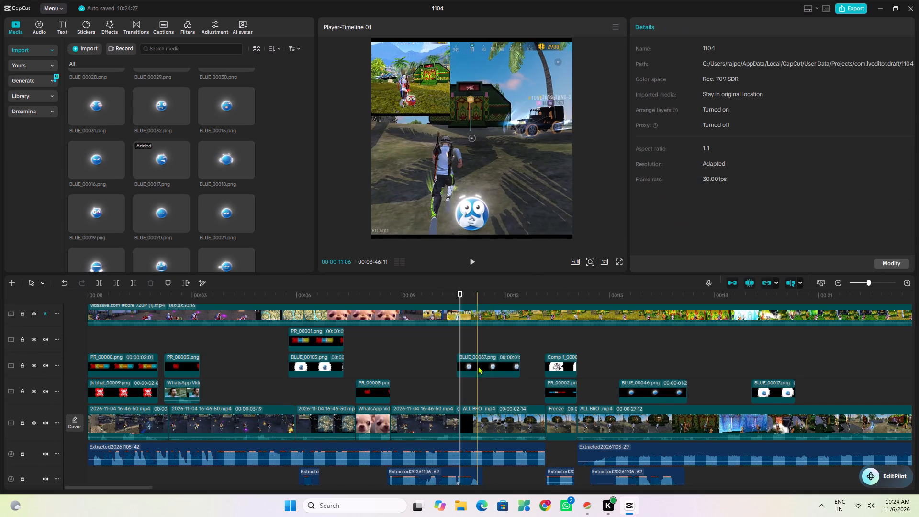
left_click_drag(478, 365, 481, 393)
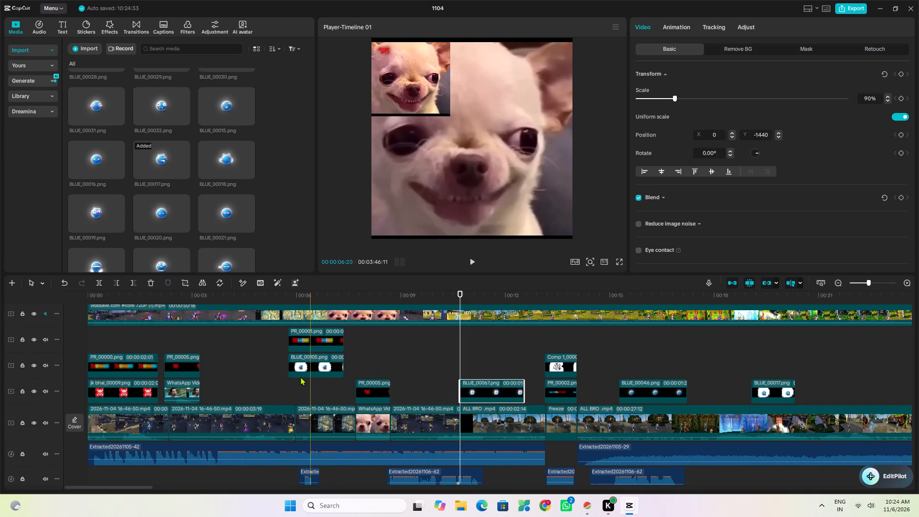
Move the BLUE_00098.png overlay at the start of the timeline to the track just below the vidssave.com reference video.
scroll(500, 387, "up", 1)
scroll(405, 393, "up", 1)
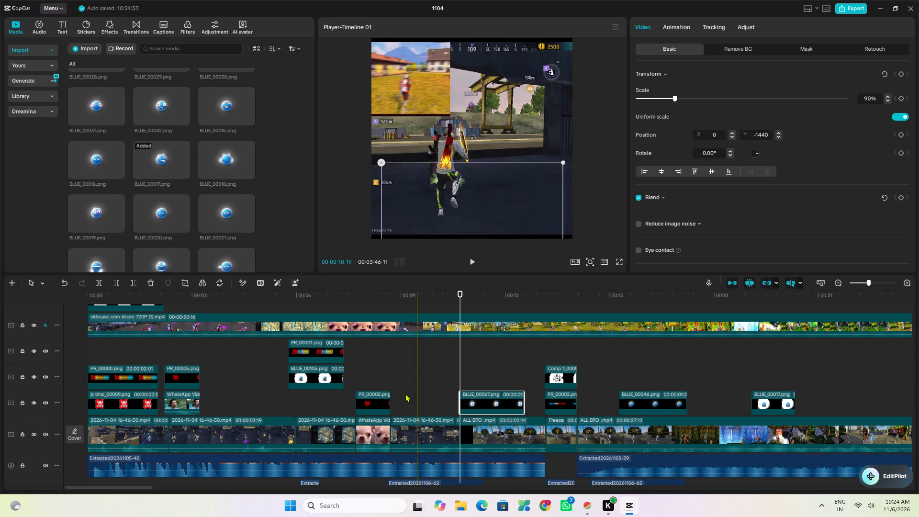
scroll(405, 393, "up", 2)
scroll(358, 388, "up", 3)
scroll(157, 385, "down", 2)
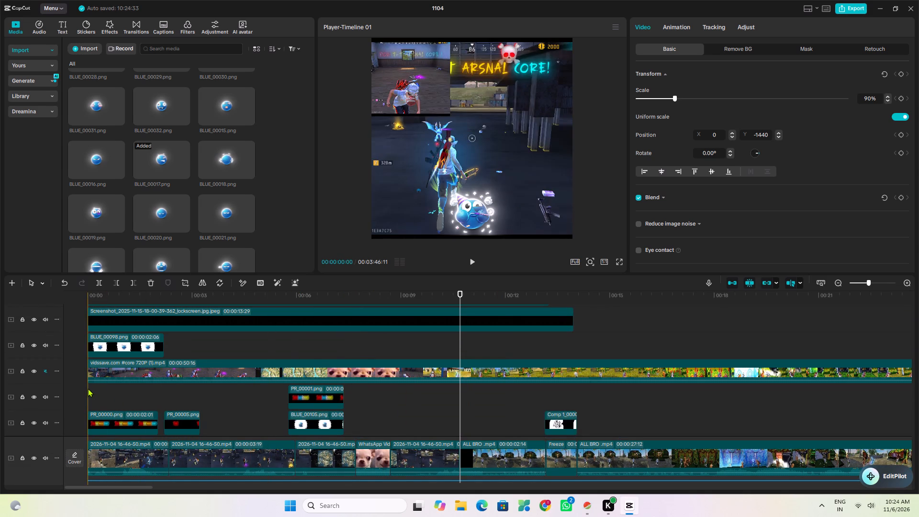
left_click(87, 388)
left_click_drag(118, 341, 111, 358)
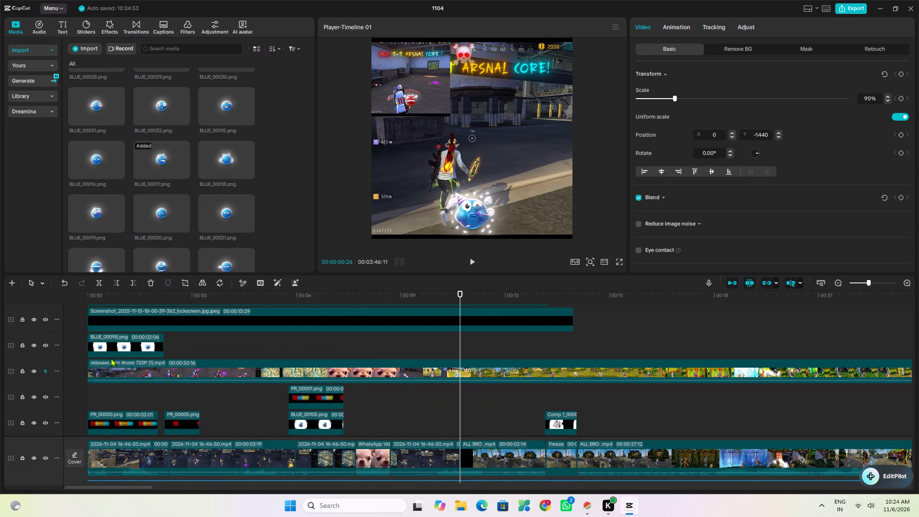
left_click_drag(111, 358, 110, 392)
left_click(80, 405)
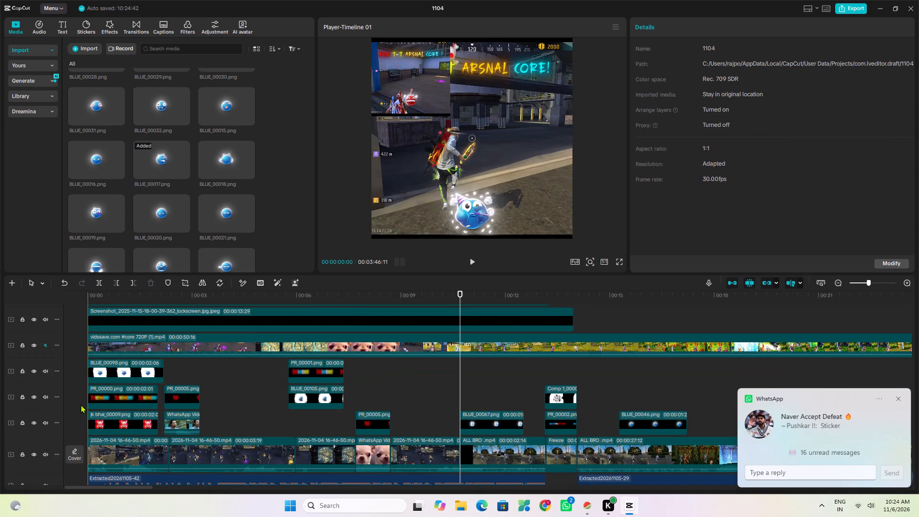
Trim the end of the BLUE_00098.png overlay to 00:00:02:01, in line with the PR_00000.png overlay below it.
scroll(127, 376, "down", 1)
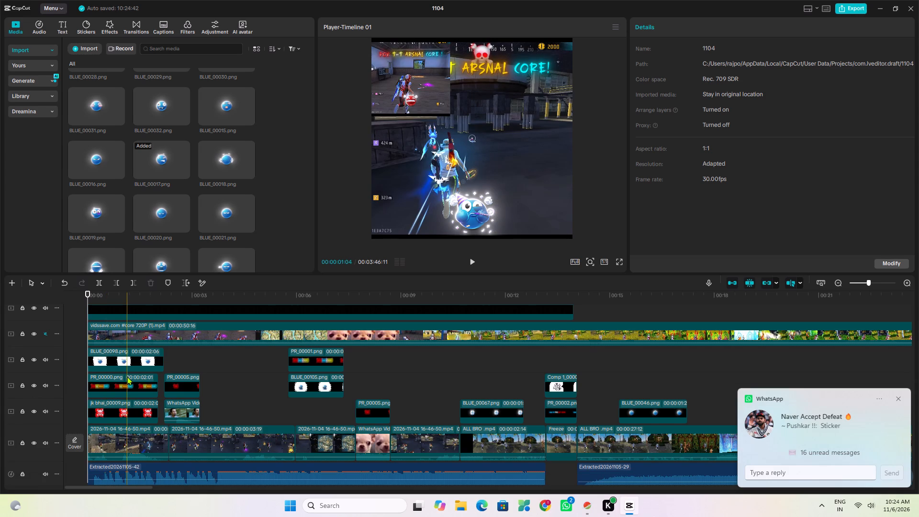
left_click(154, 361)
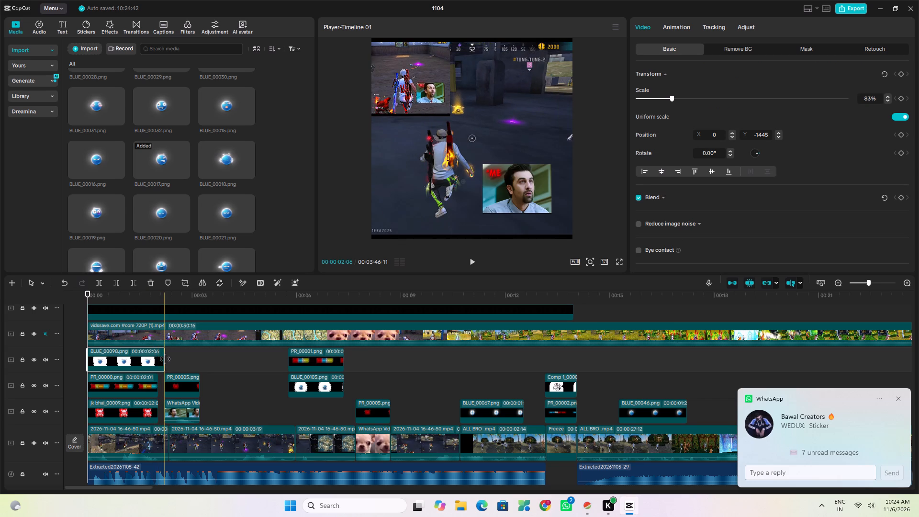
left_click_drag(164, 360, 157, 363)
Play back the edit from the start to about 00:00:04:20 to check the opening overlays and audio.
scroll(157, 363, "down", 1)
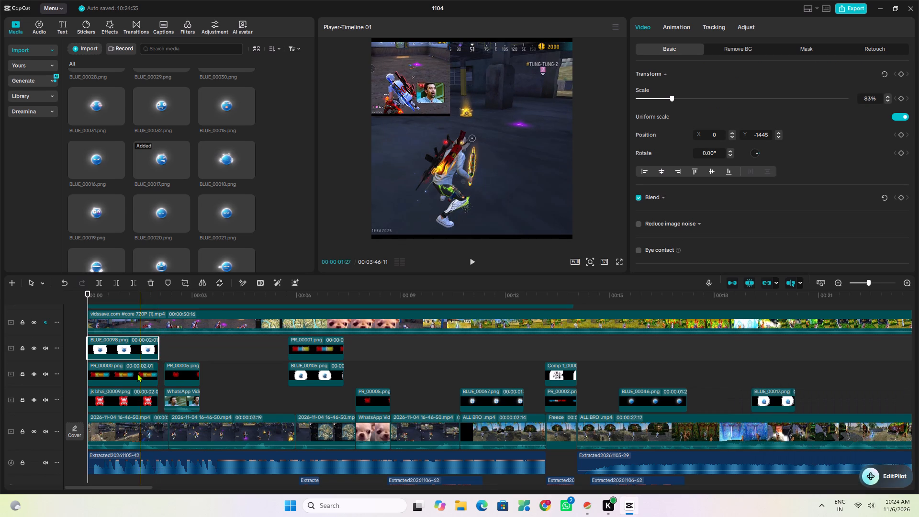
scroll(91, 410, "down", 2)
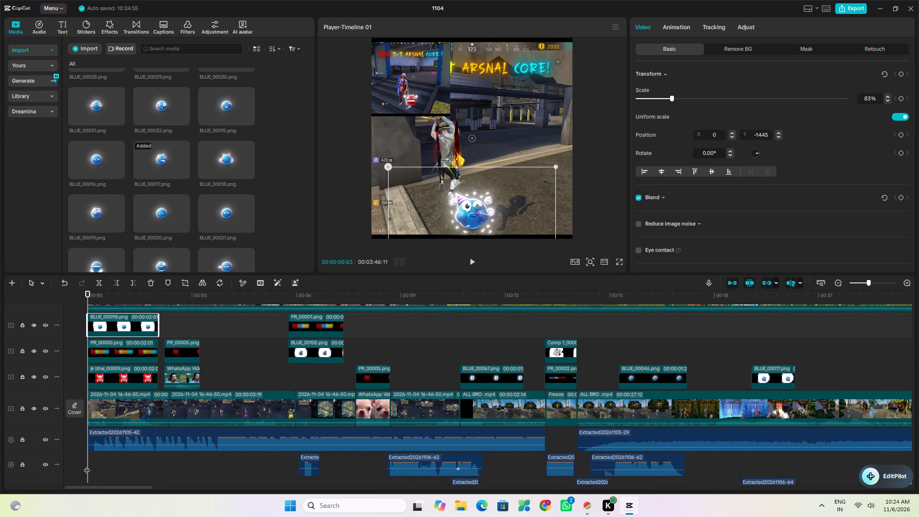
left_click(87, 465)
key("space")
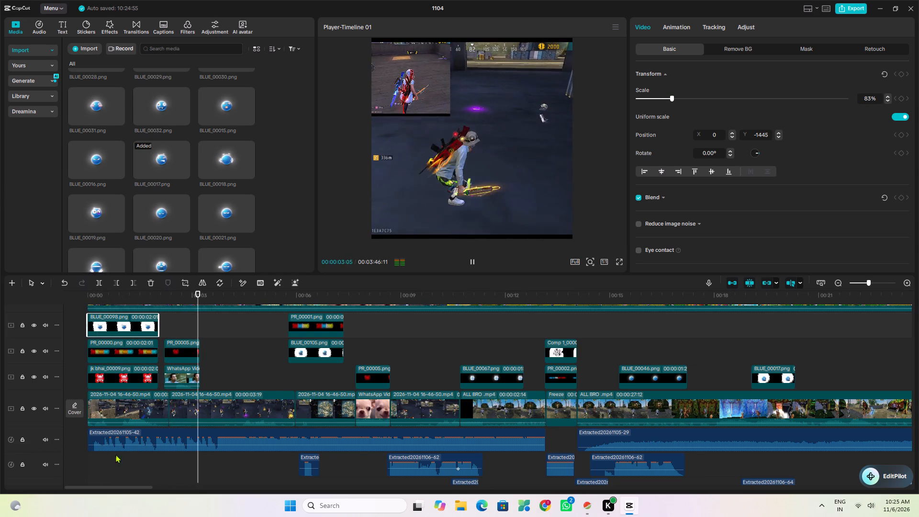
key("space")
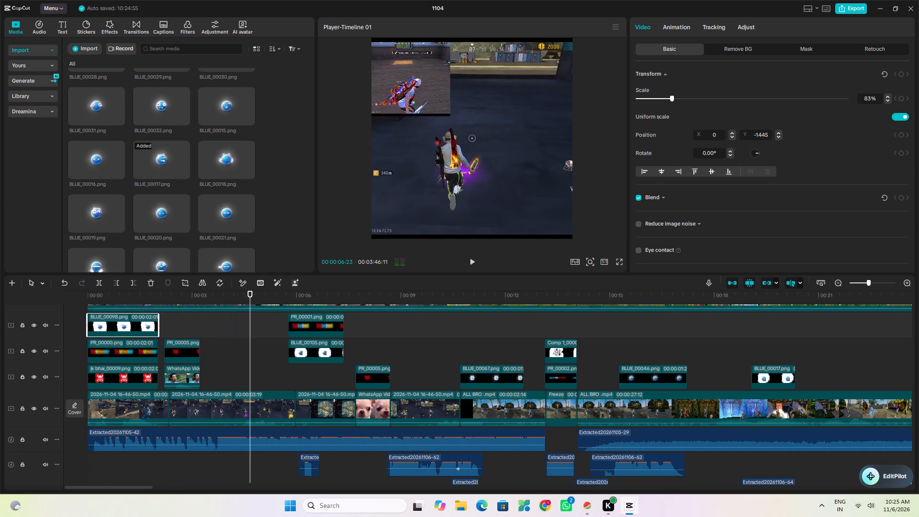
Open the system quick settings to adjust the computer's sound volume.
left_click(871, 505)
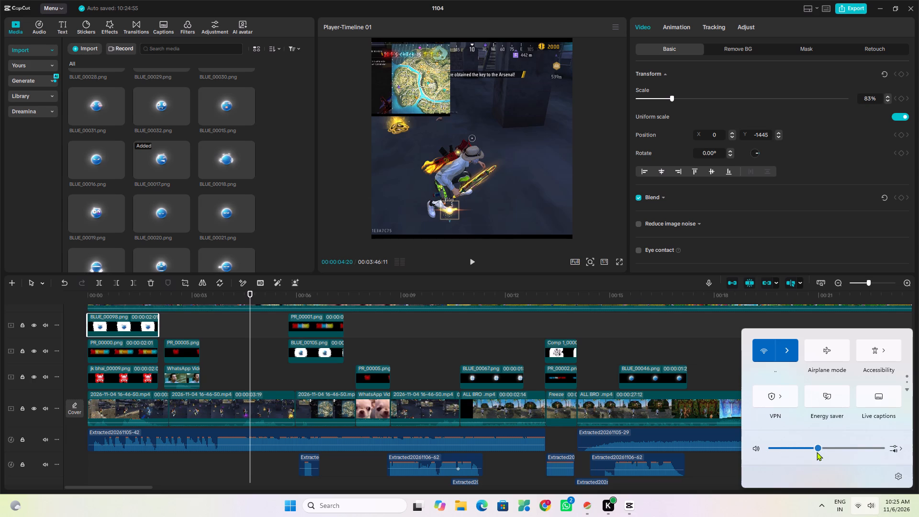
Lower the system sound volume slightly.
left_click(808, 449)
Play back the edit from about 00:00:05 to 00:00:16 to review the overlays and sounds.
left_click(255, 466)
key("space")
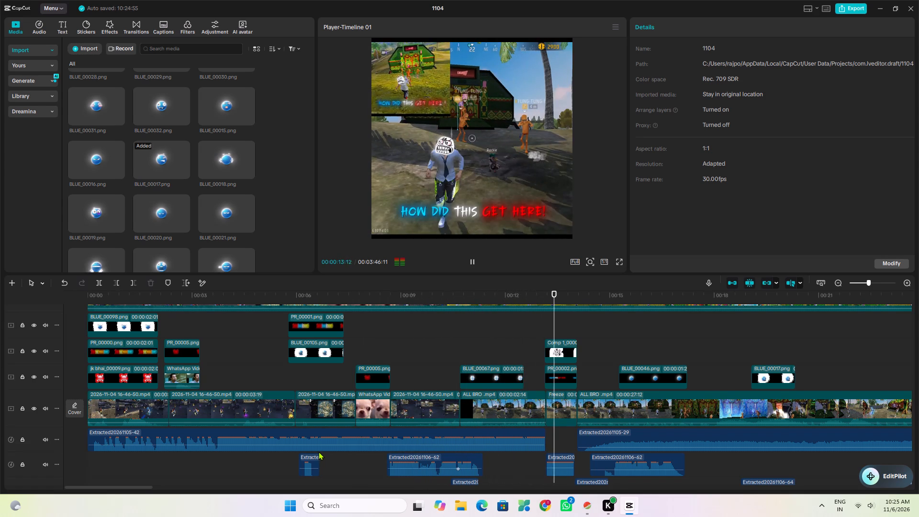
scroll(471, 448, "up", 5)
scroll(471, 448, "down", 1)
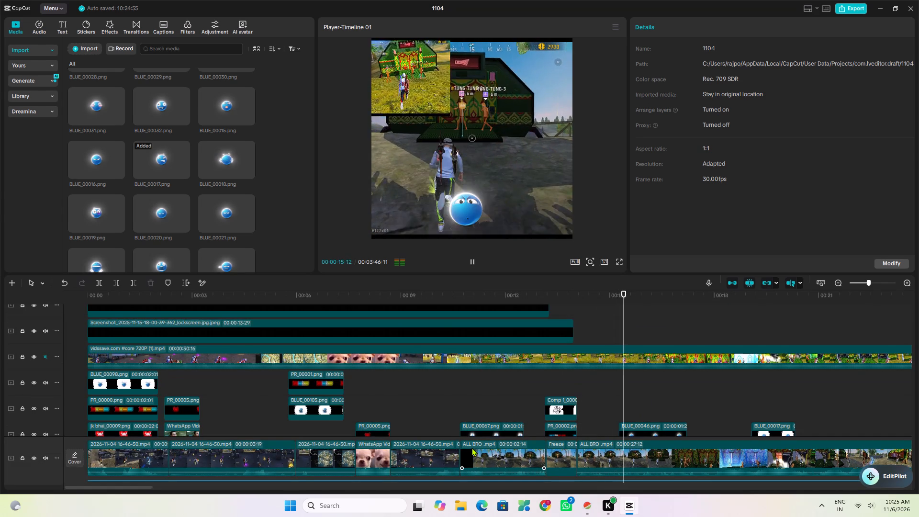
scroll(471, 448, "down", 3)
scroll(485, 445, "up", 3)
key("space")
Extend the two black lockscreen screenshot overlays, the upper one to about 00:00:27:25 and the lower one beyond it.
scroll(541, 362, "up", 2)
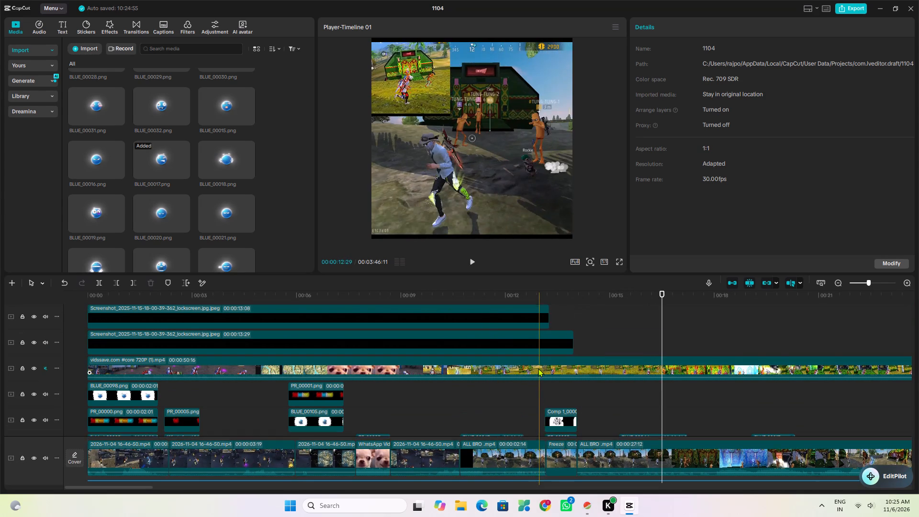
left_click(535, 319)
left_click_drag(548, 319, 918, 384)
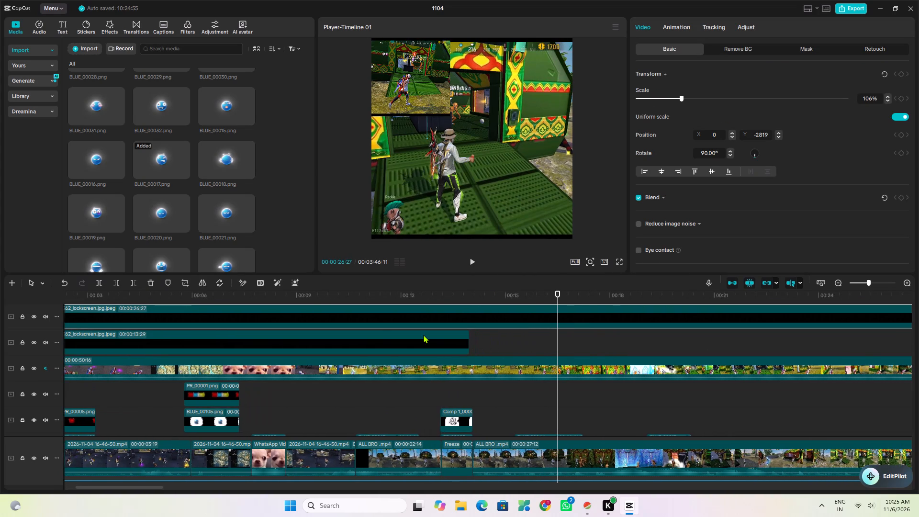
left_click(421, 336)
left_click_drag(424, 337, 747, 368)
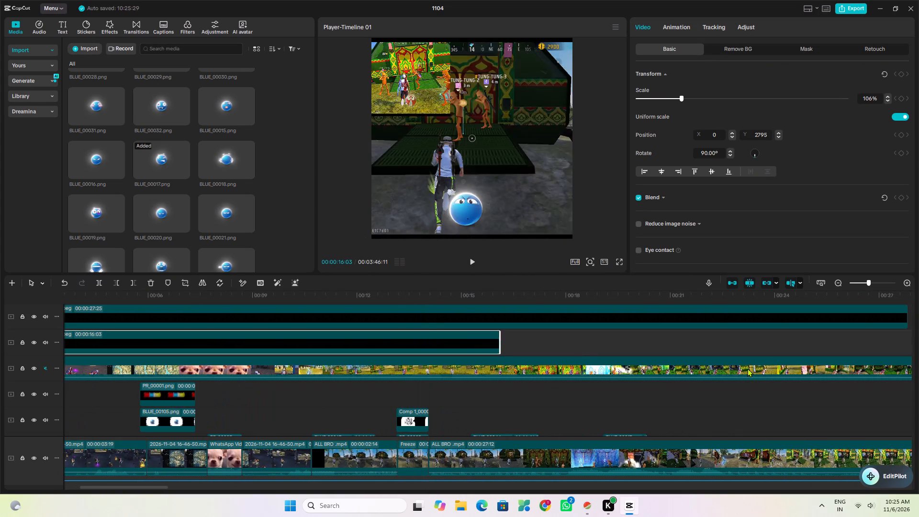
left_click_drag(747, 368, 918, 402)
left_click(283, 406)
Play back the timeline from about 00:00:10 to 00:00:20 to review the emoji overlays and sounds.
scroll(283, 406, "down", 5)
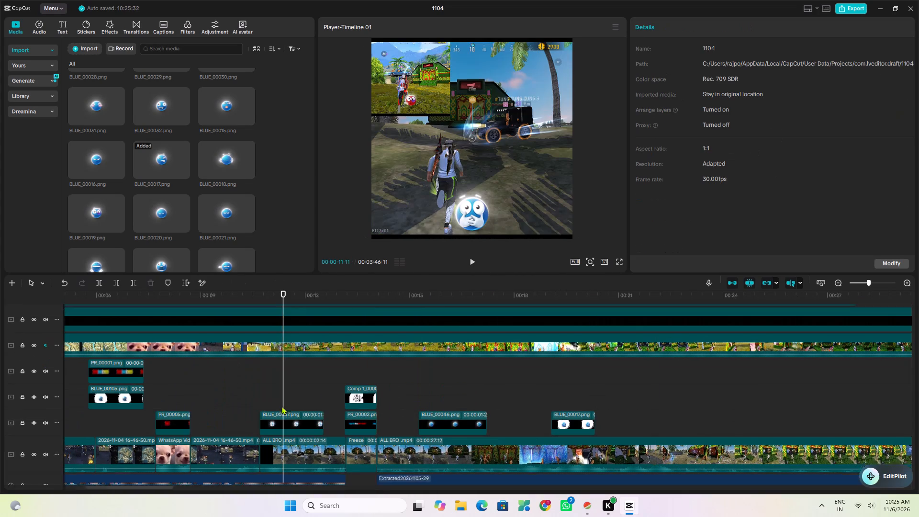
left_click(247, 368)
key("space")
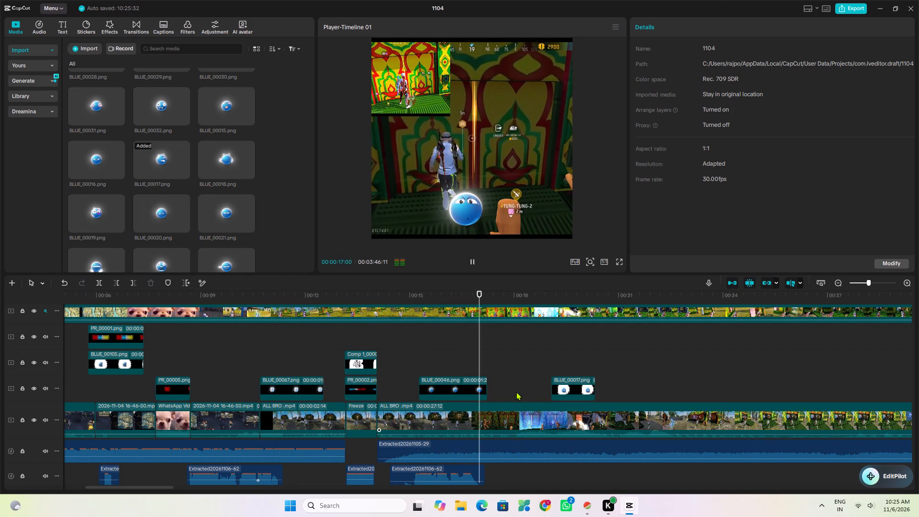
key("space")
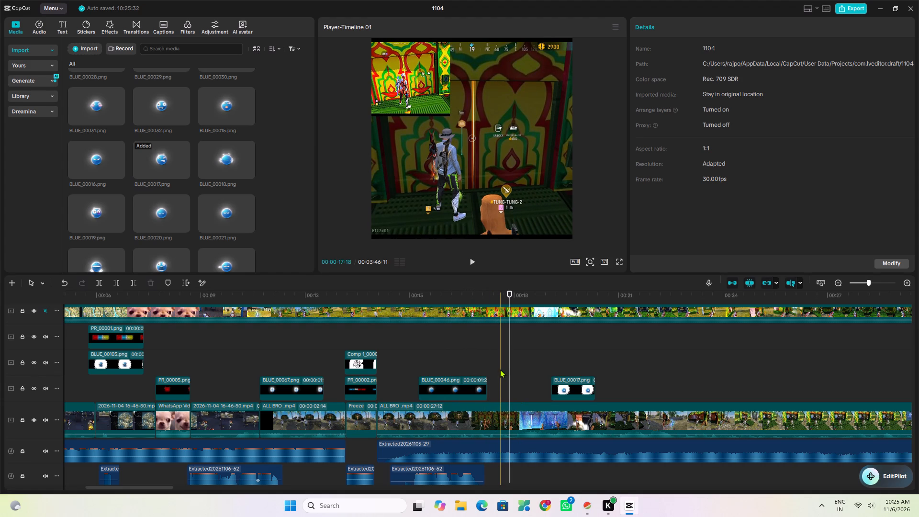
left_click(490, 347)
key("space")
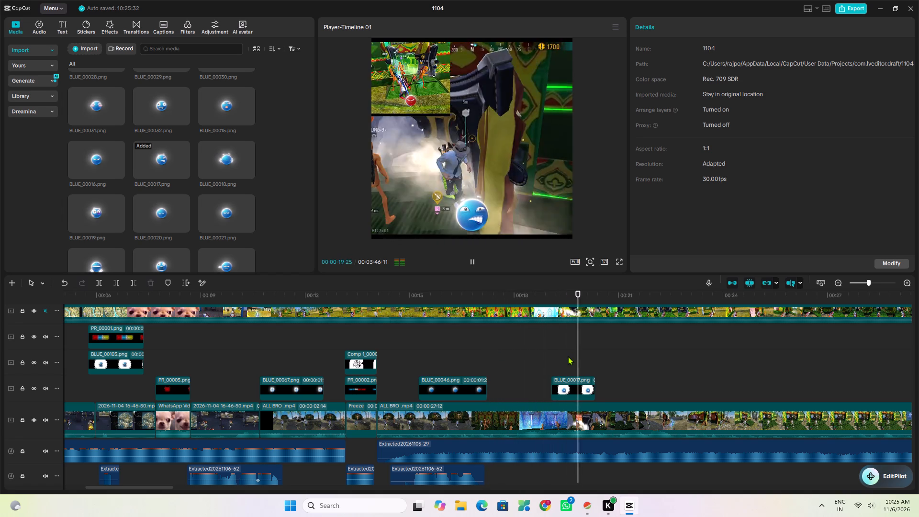
key("space")
left_click(544, 357)
key("space")
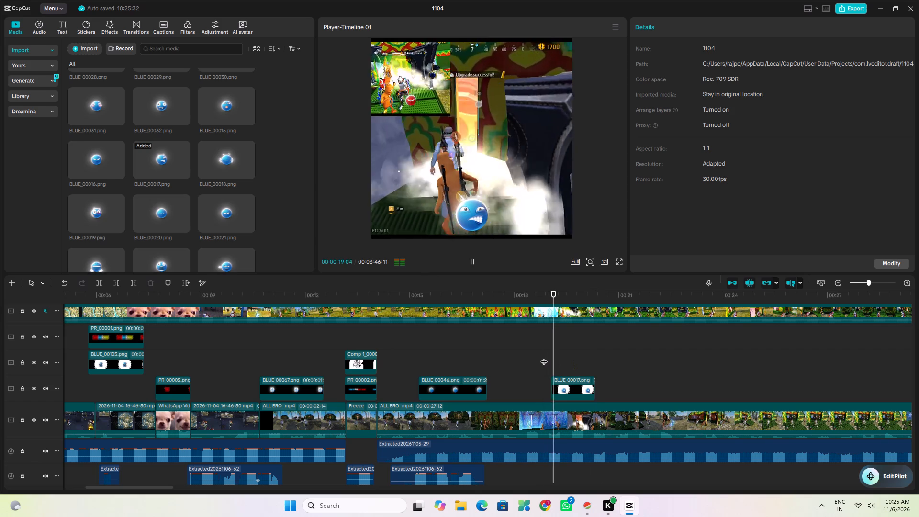
key("space")
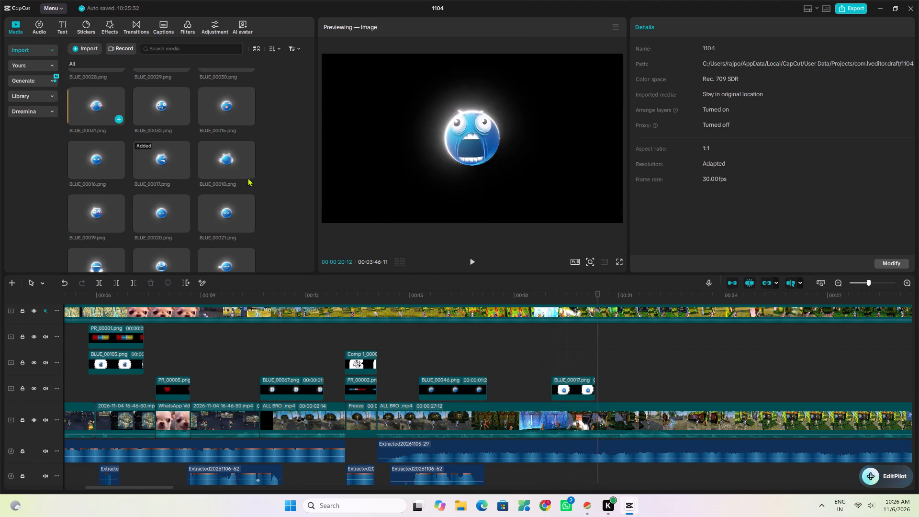
Preview the 00:51 reference gameplay video from the imported media around 00:00:30 to 00:00:34.
left_click_drag(309, 242, 310, 213)
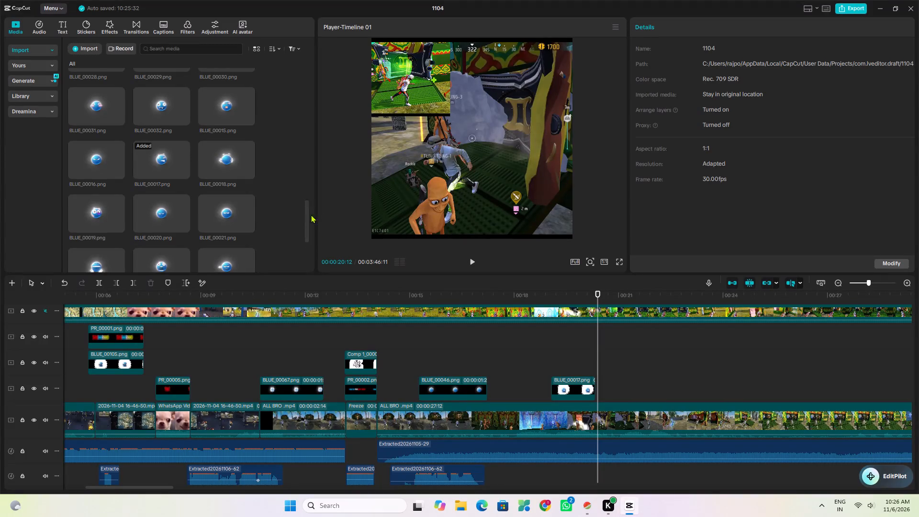
left_click_drag(312, 237, 333, 82)
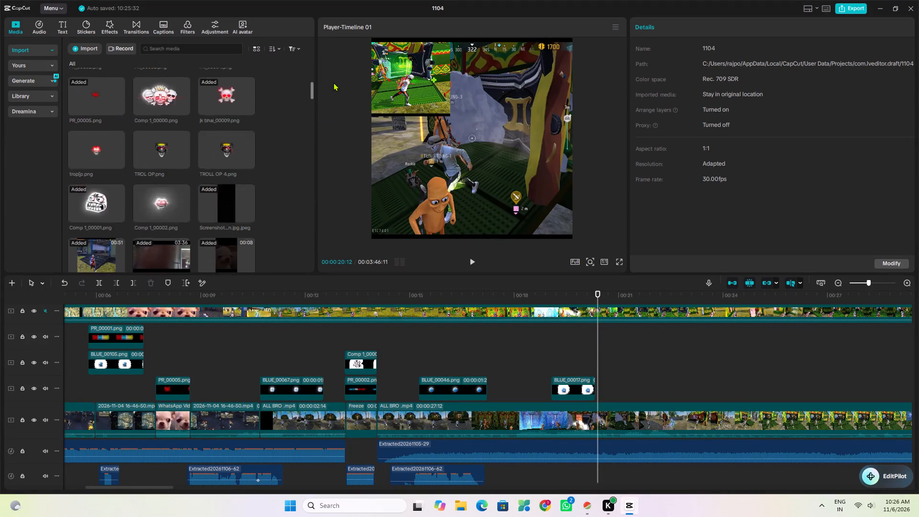
left_click_drag(333, 82, 333, 97)
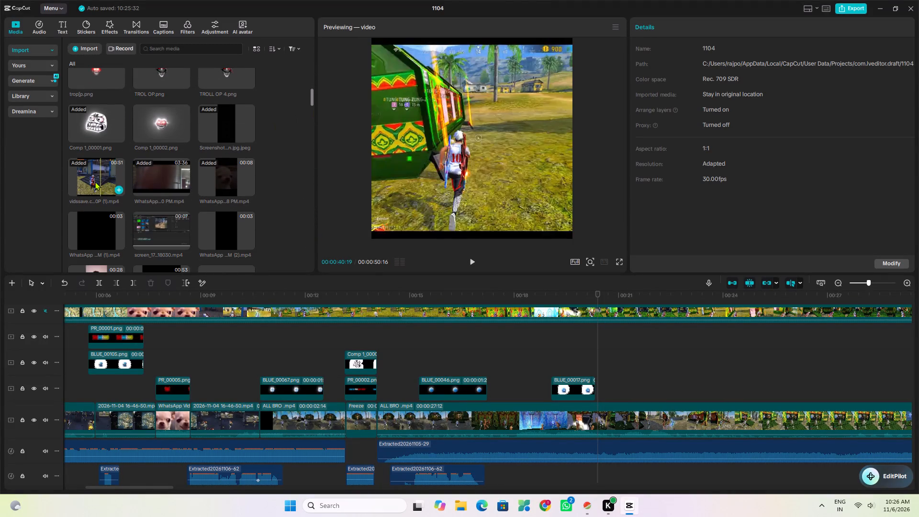
left_click(92, 181)
key("space")
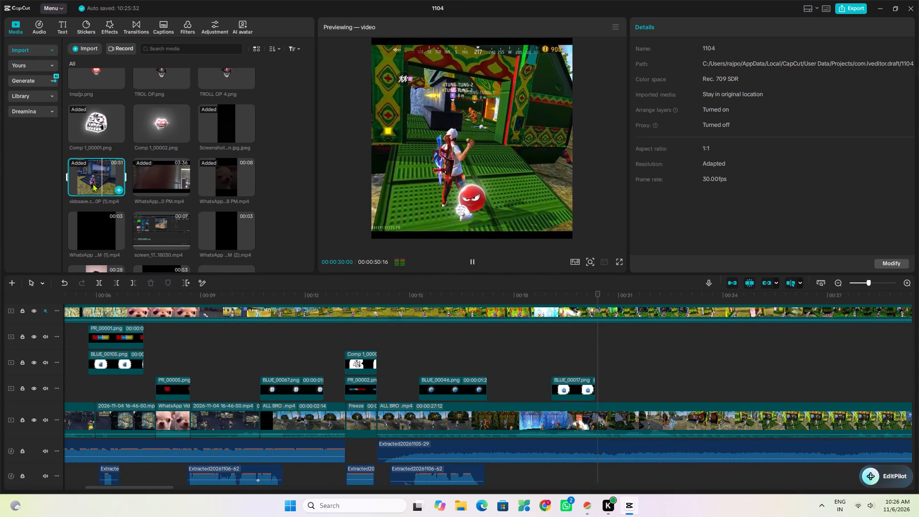
left_click(90, 183)
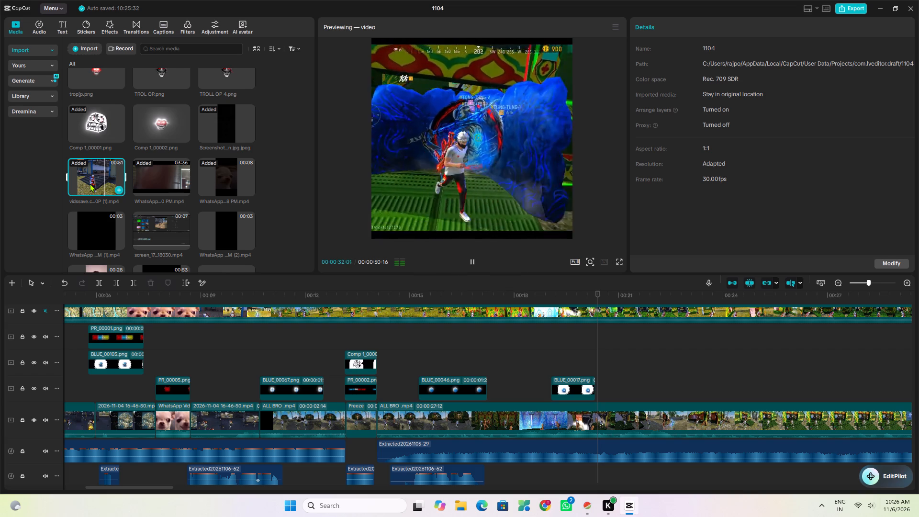
key("space")
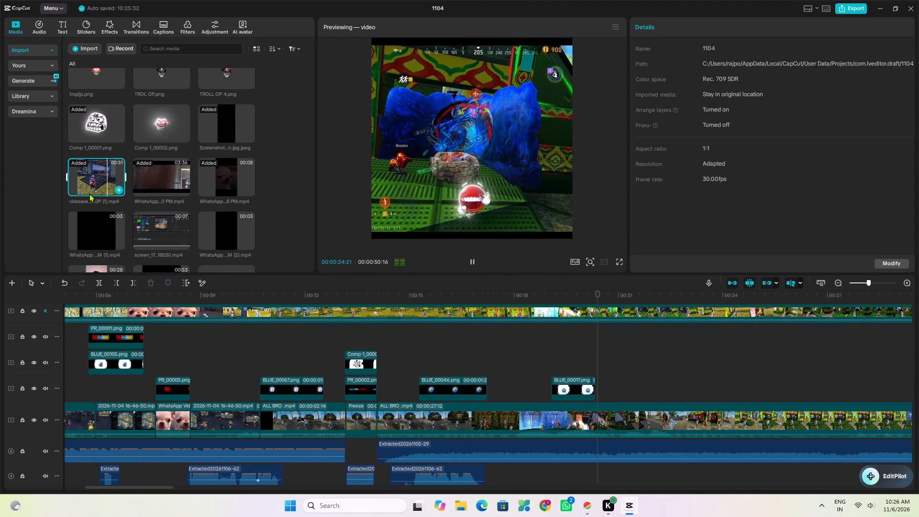
key("space")
left_click_drag(595, 294, 841, 378)
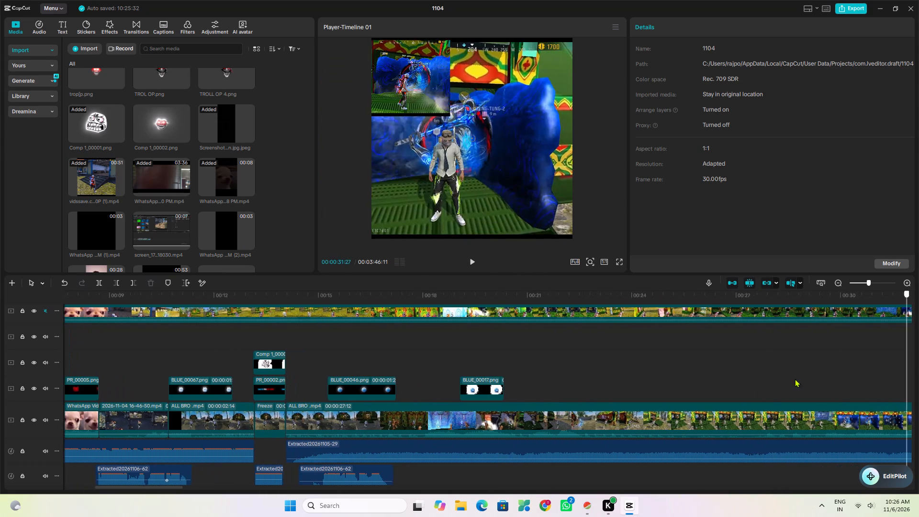
scroll(623, 365, "down", 3)
left_click(433, 434)
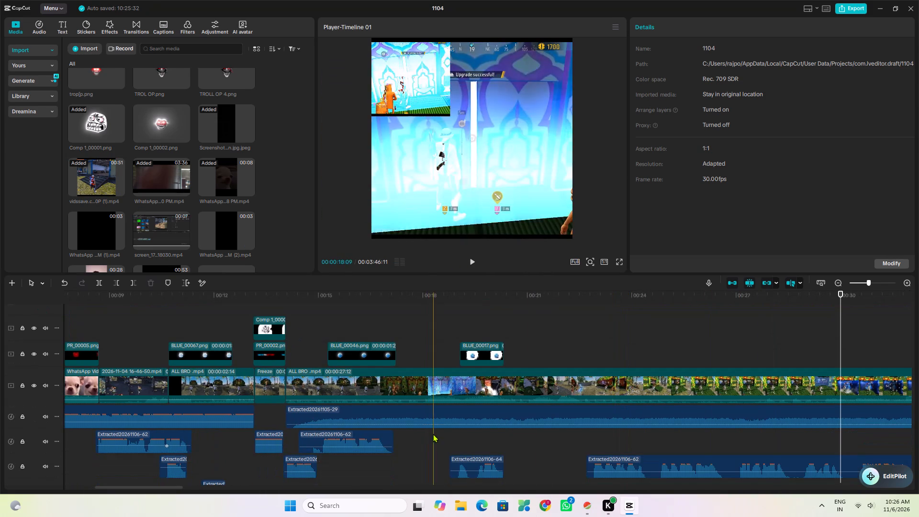
key("space")
scroll(433, 434, "down", 3)
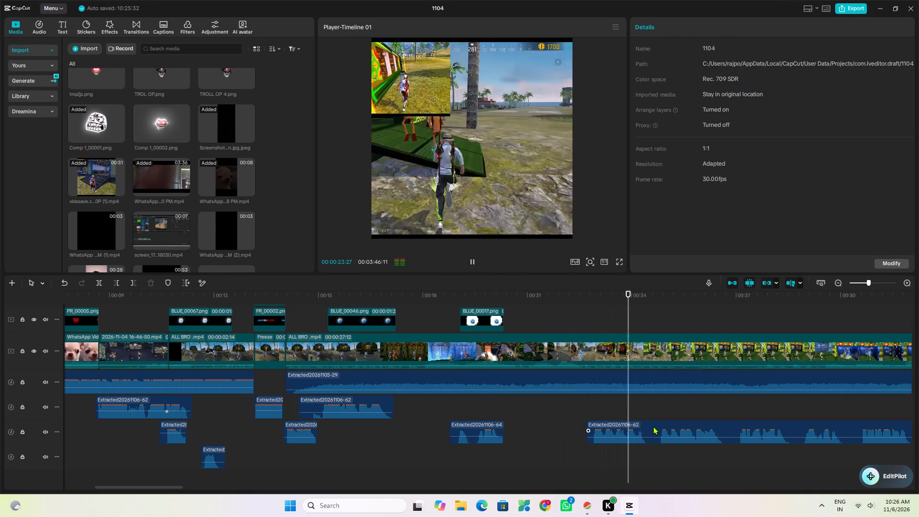
key("space")
left_click(656, 410)
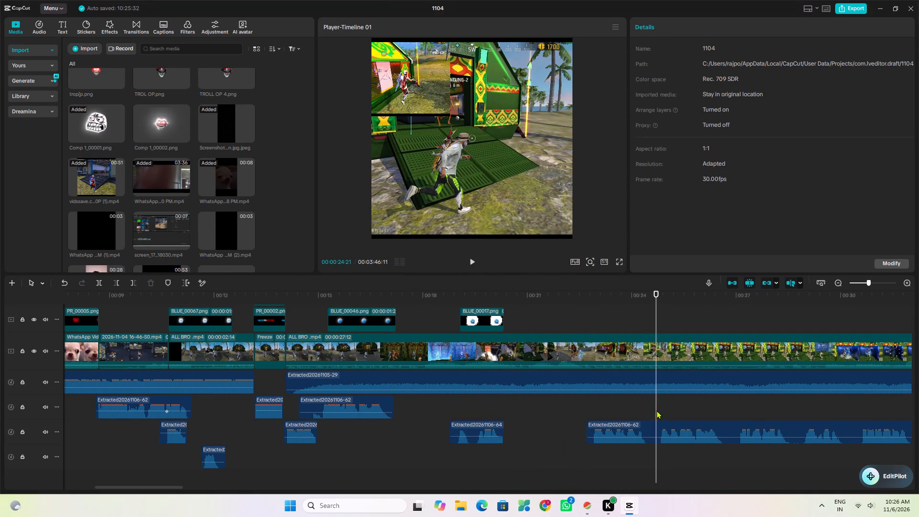
left_click(652, 426)
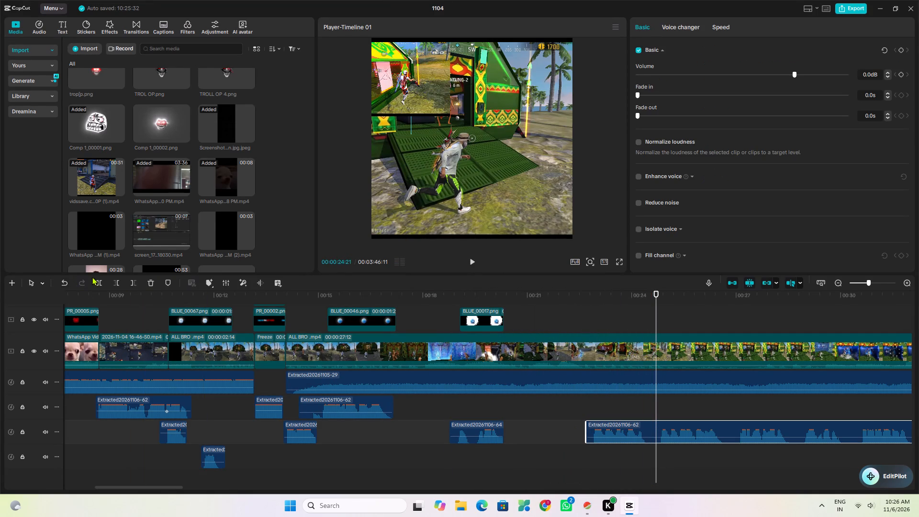
left_click(99, 279)
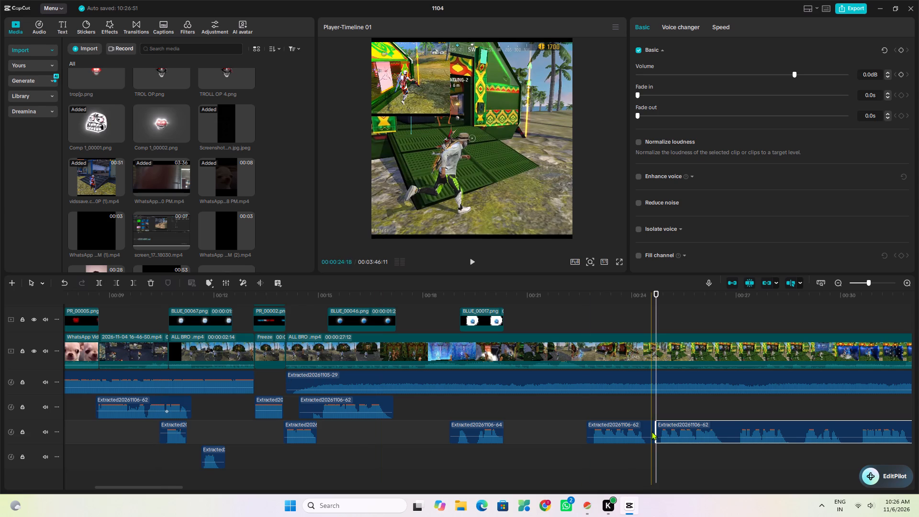
Move the split-off first audio piece one track lower and earlier, starting at about 00:00:20:22.
left_click_drag(650, 431, 587, 445)
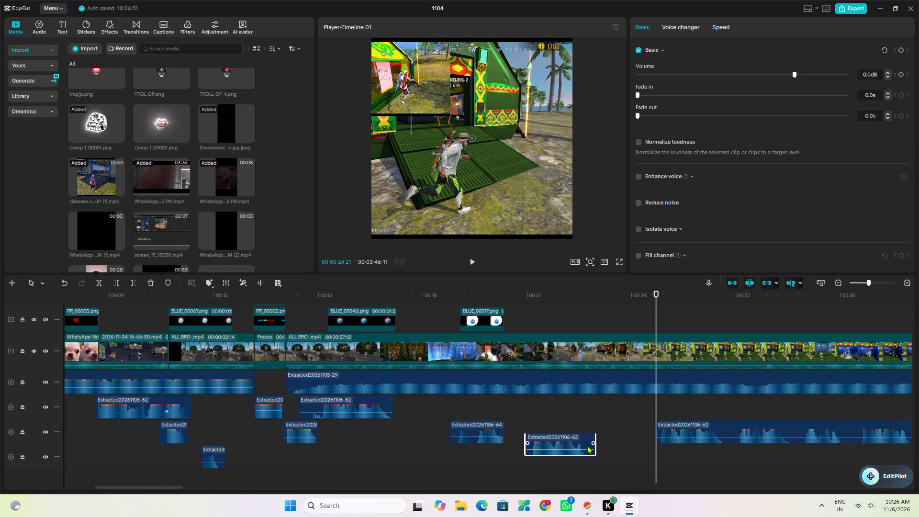
left_click_drag(587, 445, 581, 450)
Play back the timeline from about 00:00:20 to 00:00:28 to check the timing of the split audio pieces.
left_click(496, 471)
key("space")
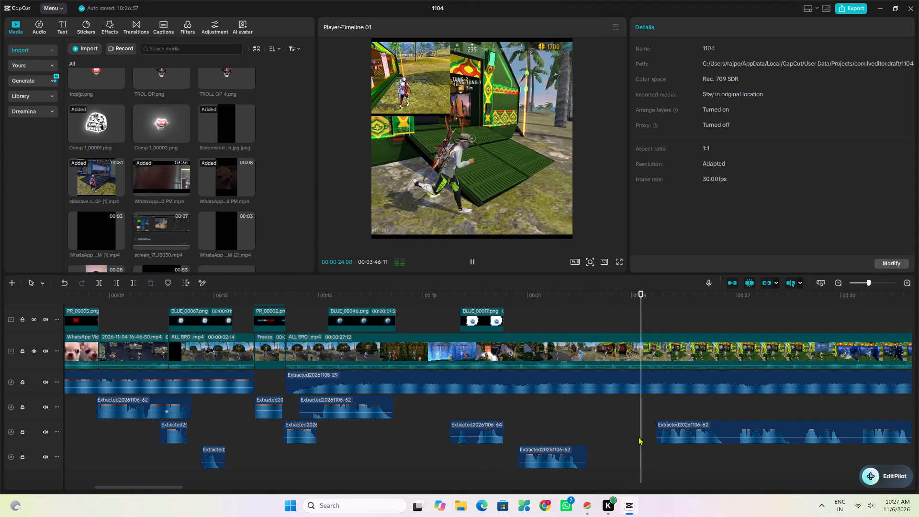
key("space")
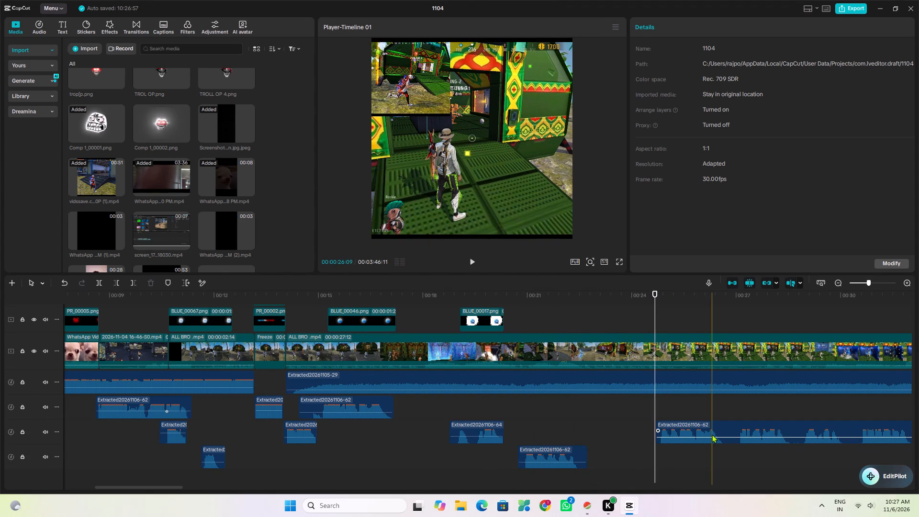
key("space")
left_click(657, 407)
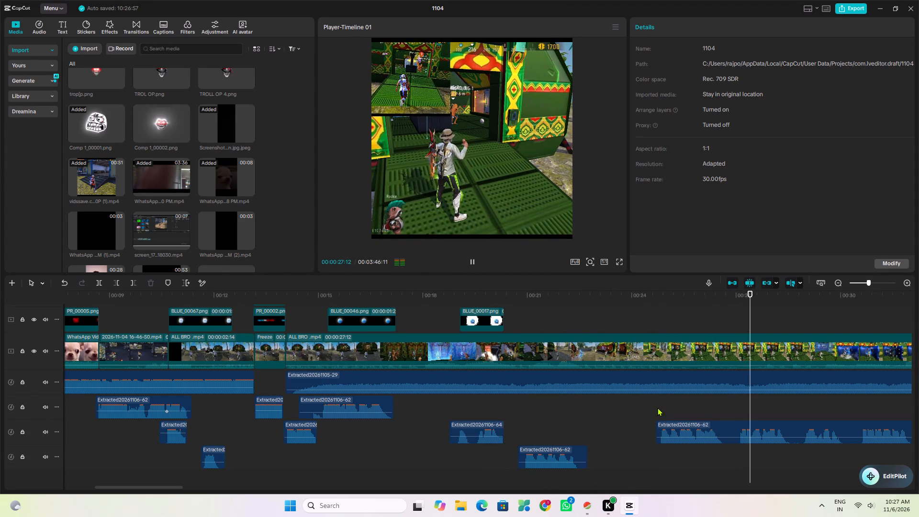
key("space")
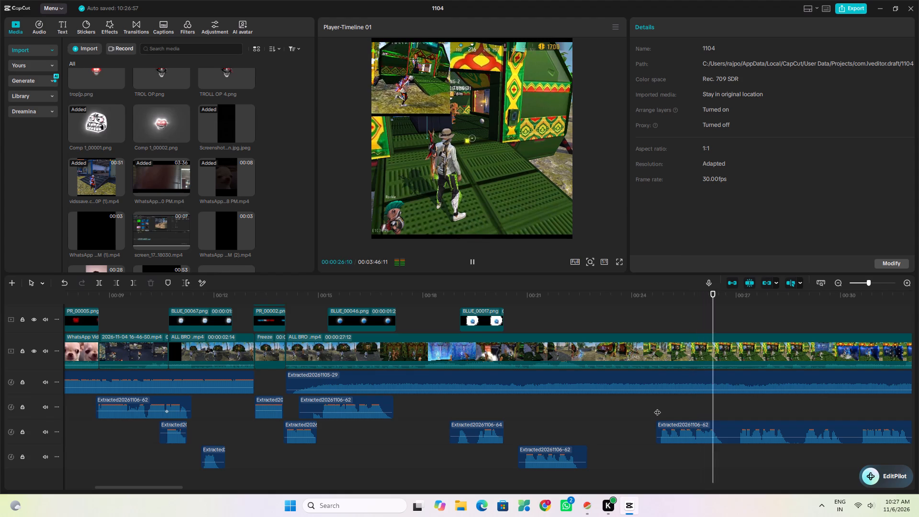
key("space")
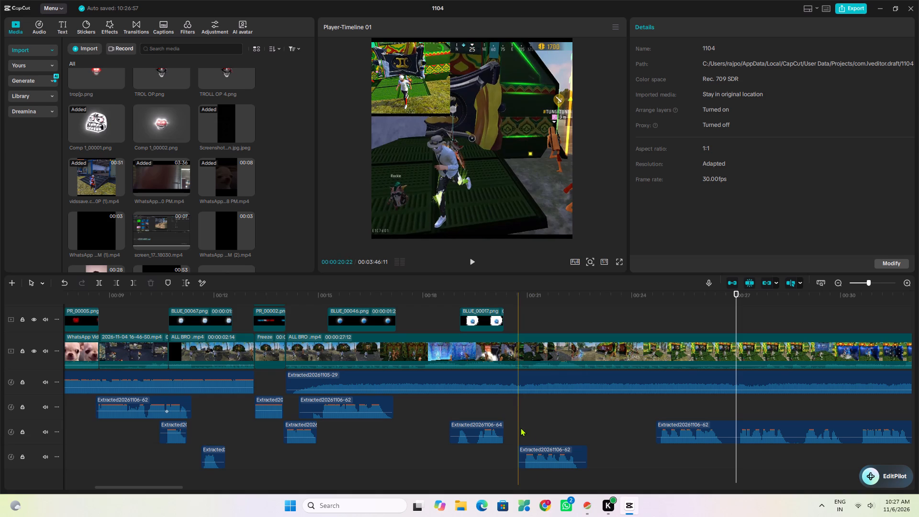
left_click(520, 427)
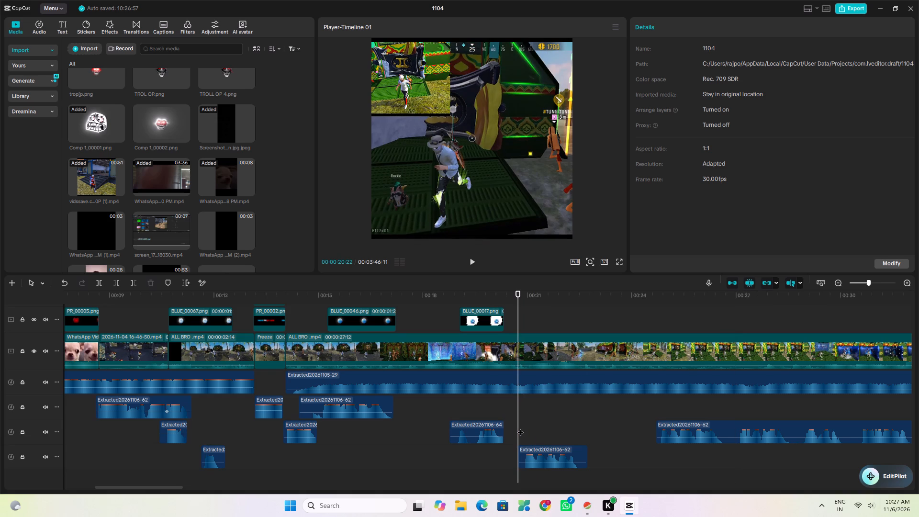
scroll(520, 427, "down", 4)
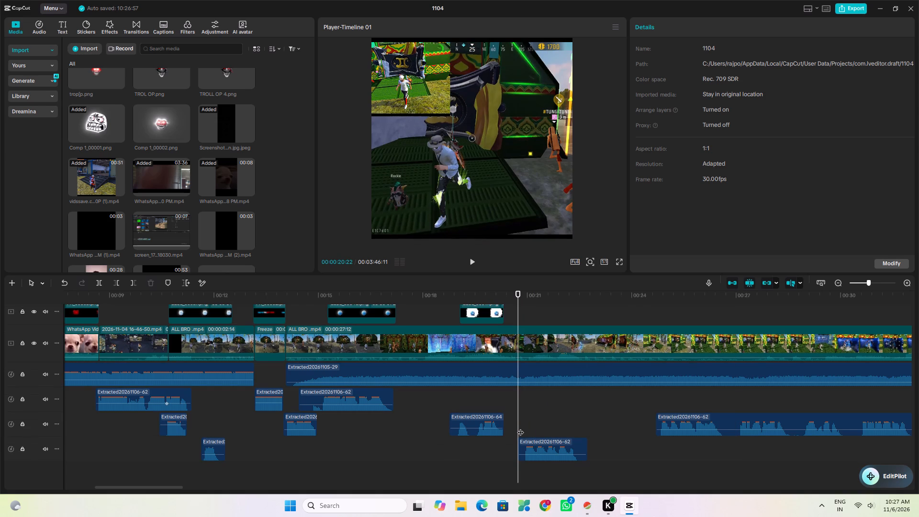
scroll(520, 427, "down", 2)
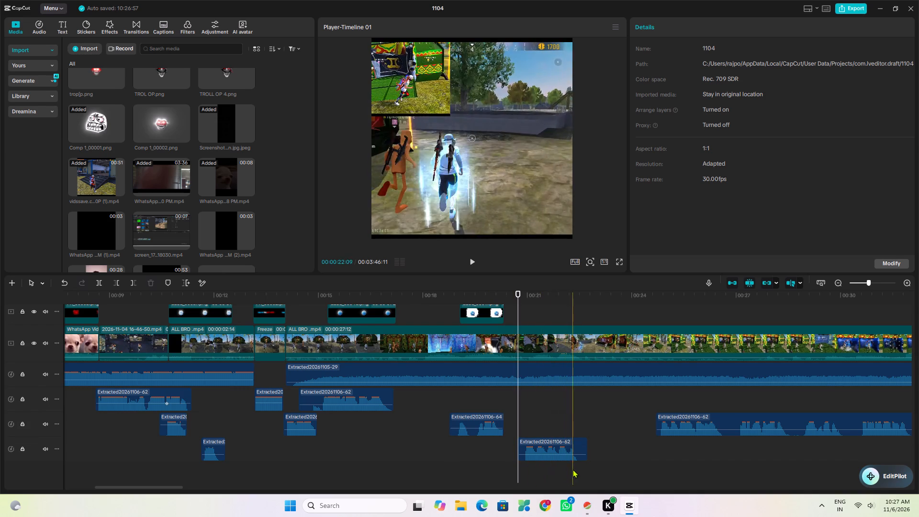
left_click(514, 477)
key("space")
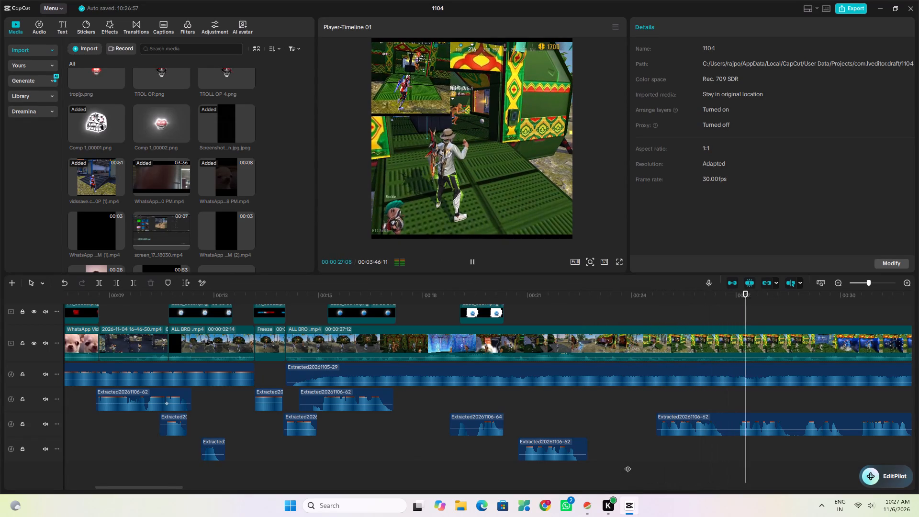
key("space")
left_click(678, 429)
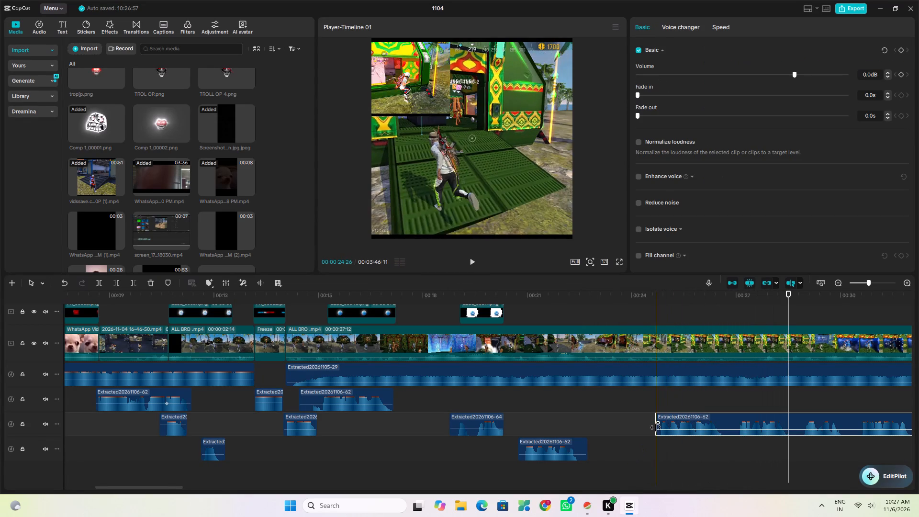
left_click_drag(656, 427, 531, 438)
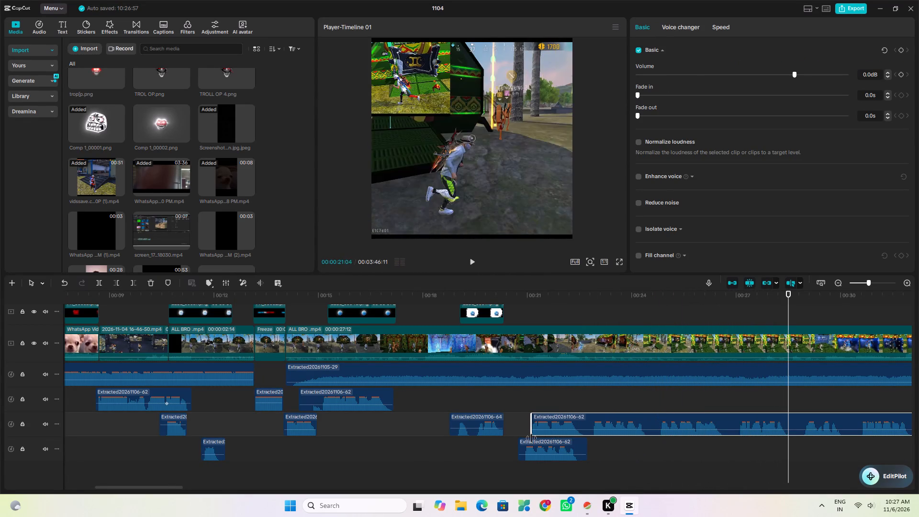
left_click_drag(531, 438, 664, 445)
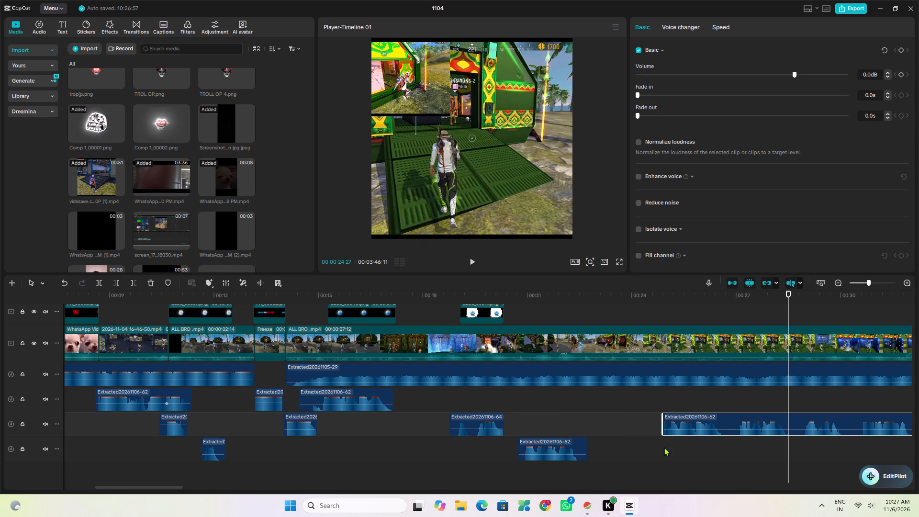
left_click_drag(663, 430, 647, 435)
Play back the adjusted audio from 00:00:24:18 to about 00:00:28 to check its timing.
left_click(651, 454)
key("space")
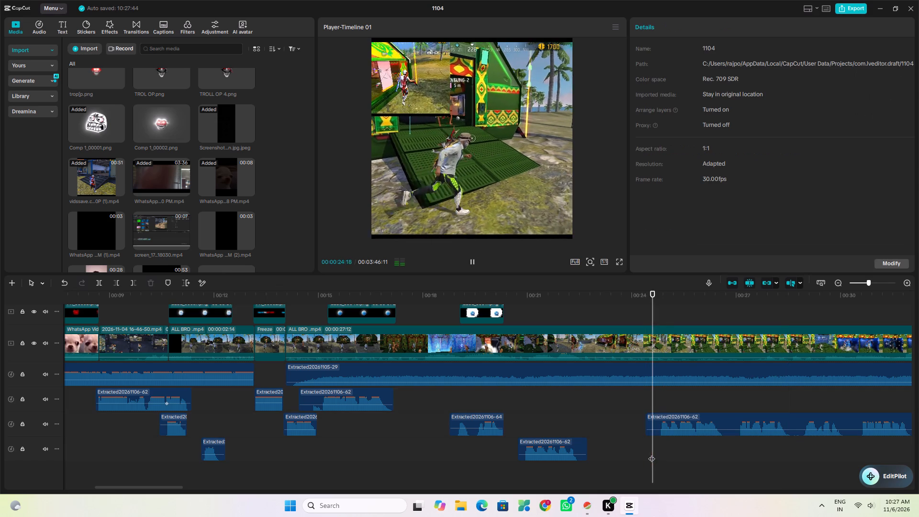
key("space")
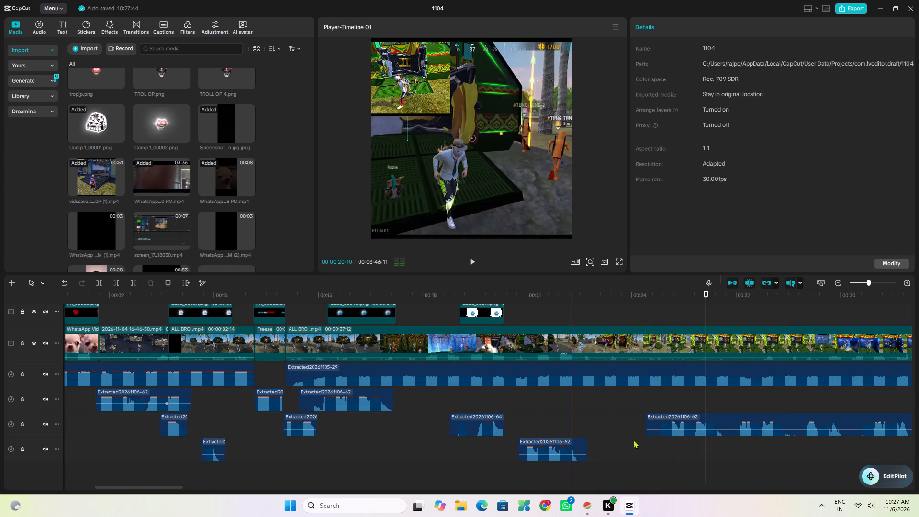
left_click(737, 399)
key("space")
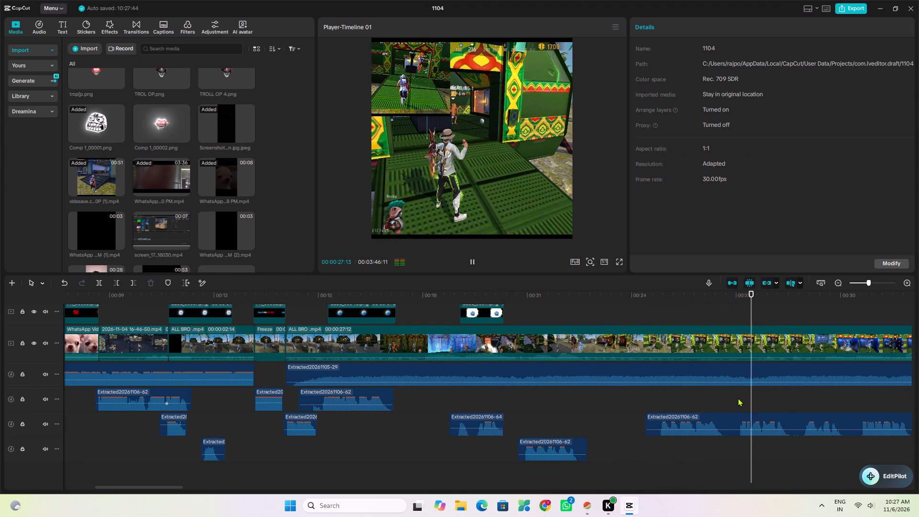
key("space")
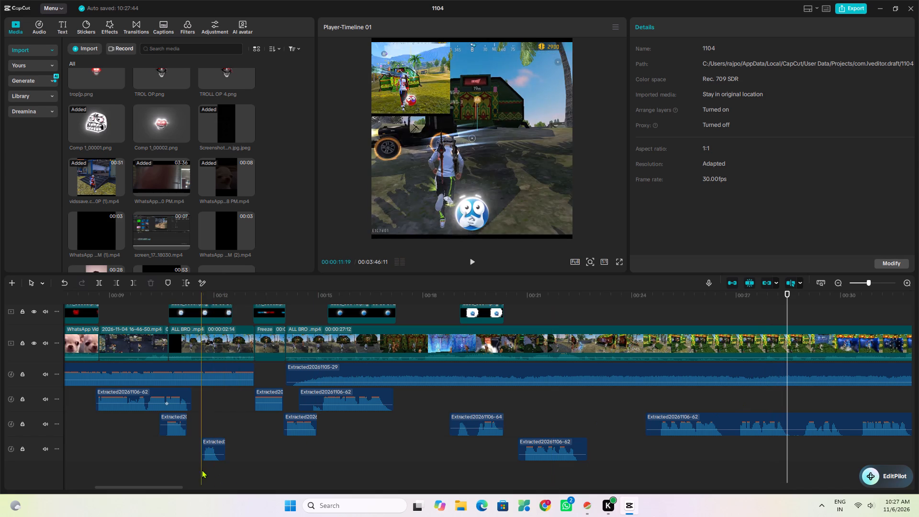
Copy the short extracted audio piece at about 00:00:11:19 and paste it at 00:00:22:22.
left_click(202, 470)
key("space")
key("space")
right_click(213, 446)
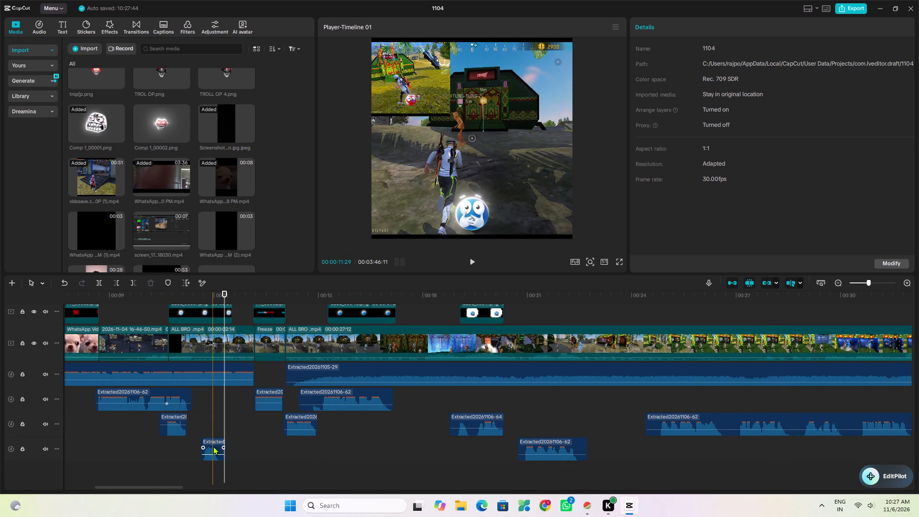
left_click(268, 264)
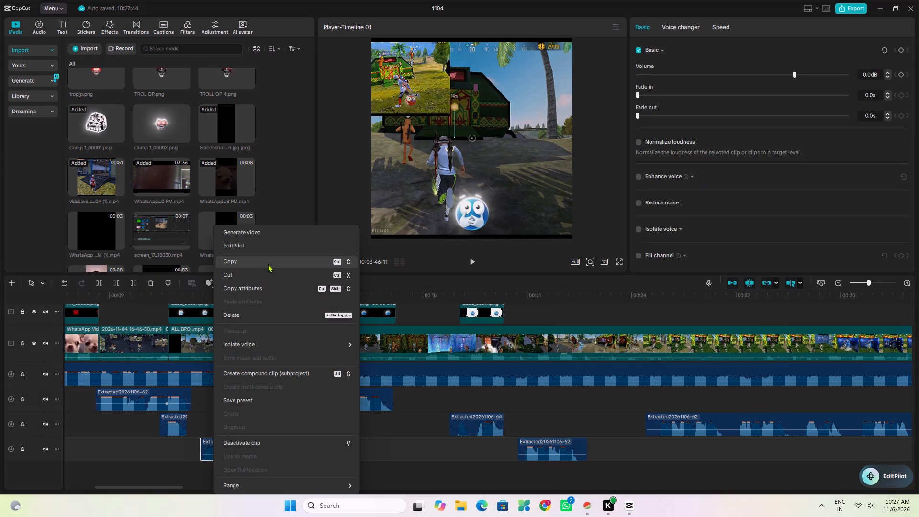
left_click(590, 417)
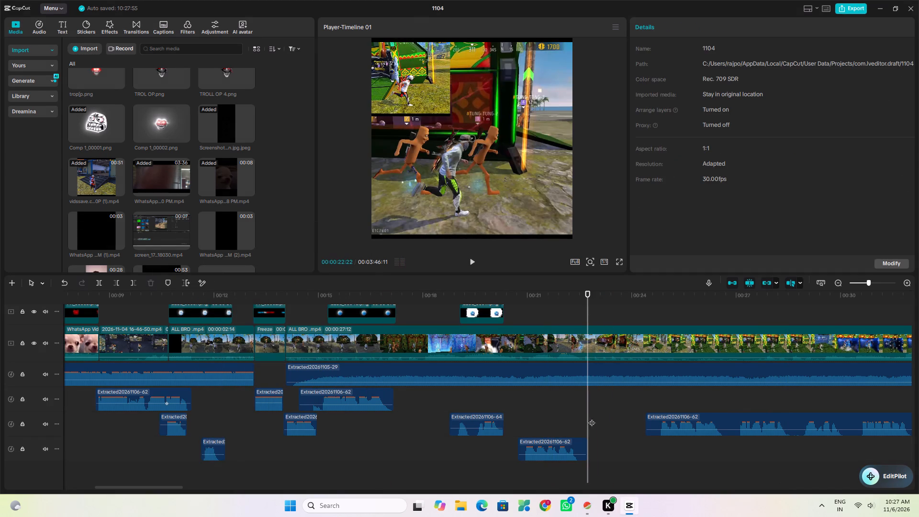
right_click(594, 420)
left_click(611, 457)
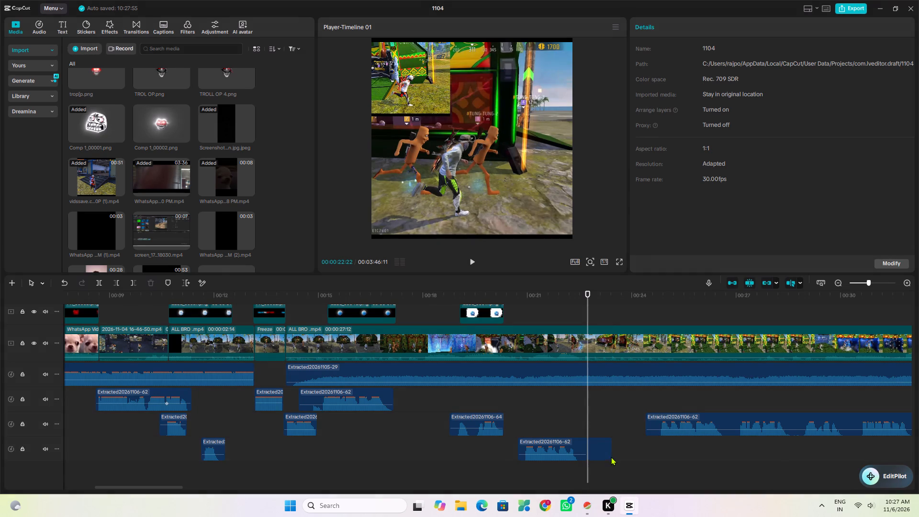
After checking playback from about 00:00:21, move the pasted short audio piece slightly later, to start at about 00:00:23:07.
left_click(574, 416)
key("space")
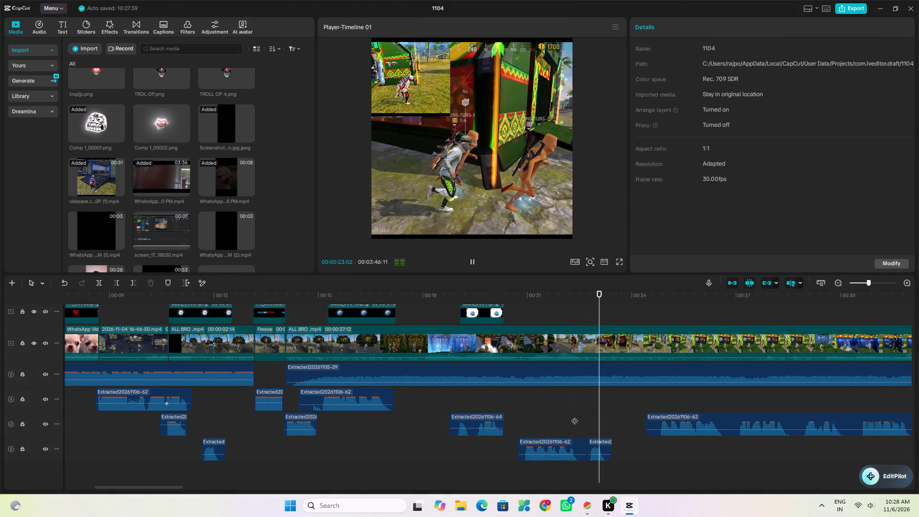
left_click(522, 427)
key("space")
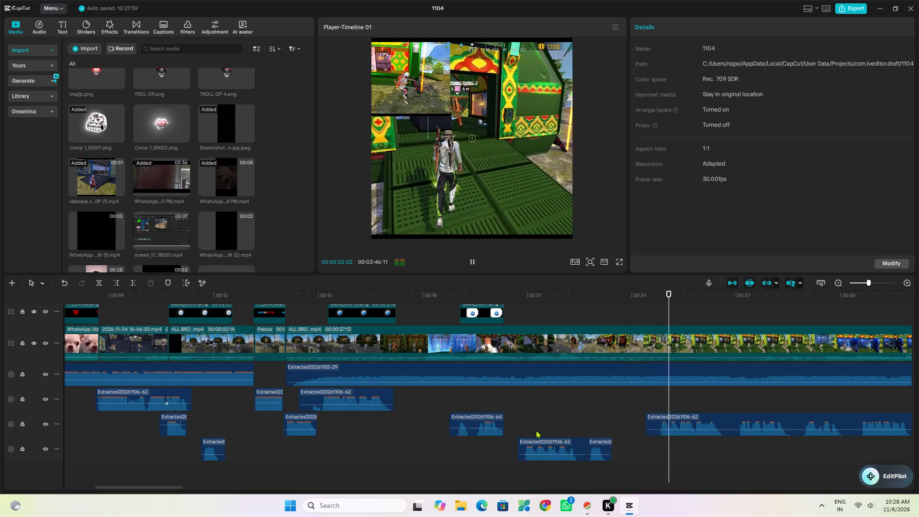
key("space")
left_click_drag(597, 445, 615, 448)
left_click(592, 427)
key("space")
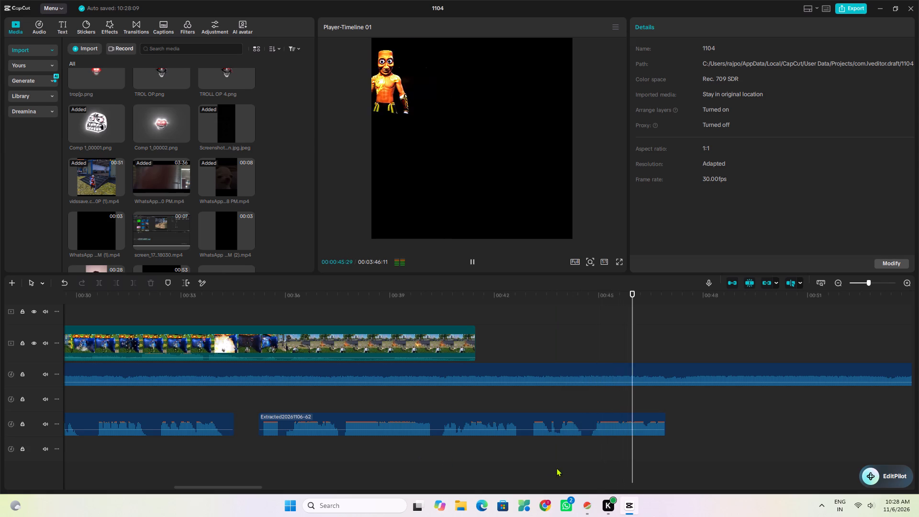
key("space")
left_click(588, 470)
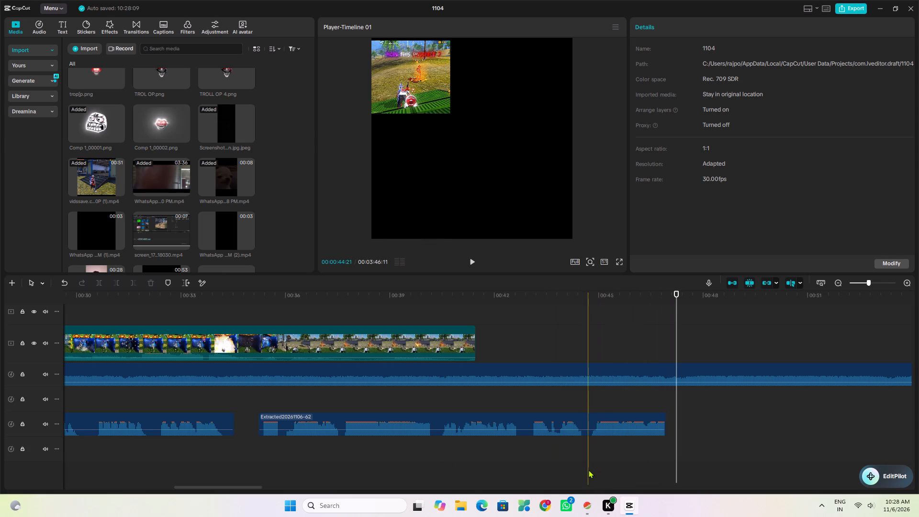
left_click(594, 423)
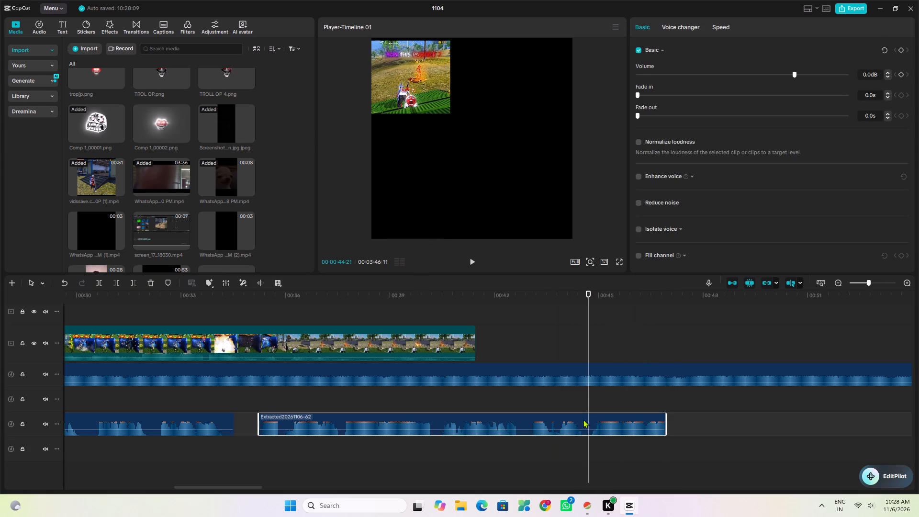
left_click(98, 281)
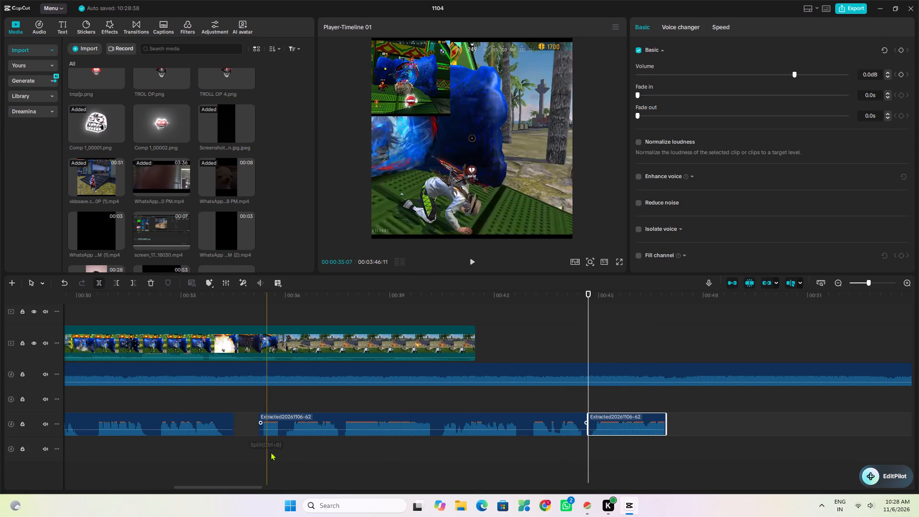
Listen to the two resulting audio pieces and split the first one at about 00:00:37:19.
left_click(287, 464)
key("space")
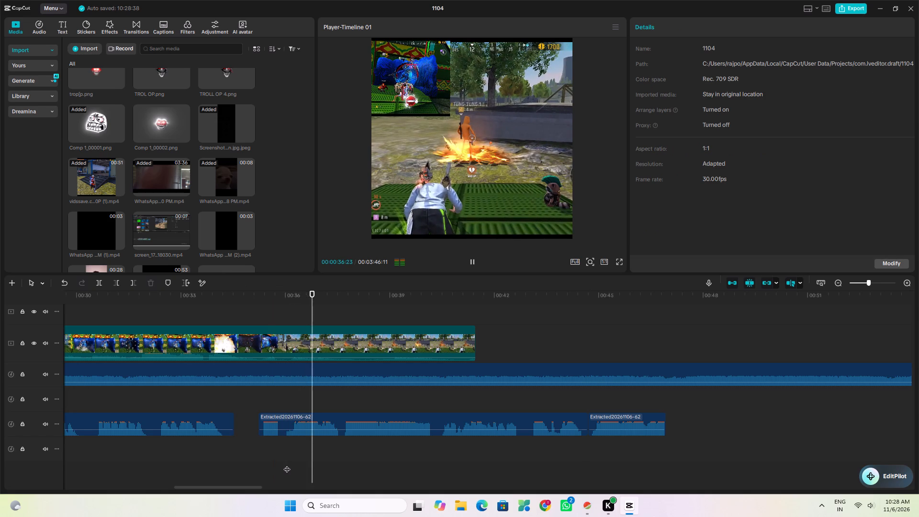
key("space")
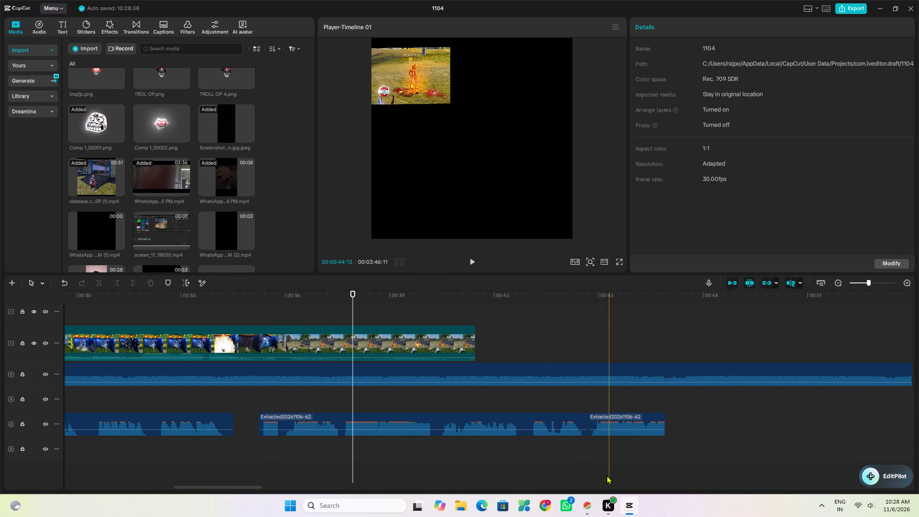
left_click(589, 481)
key("space")
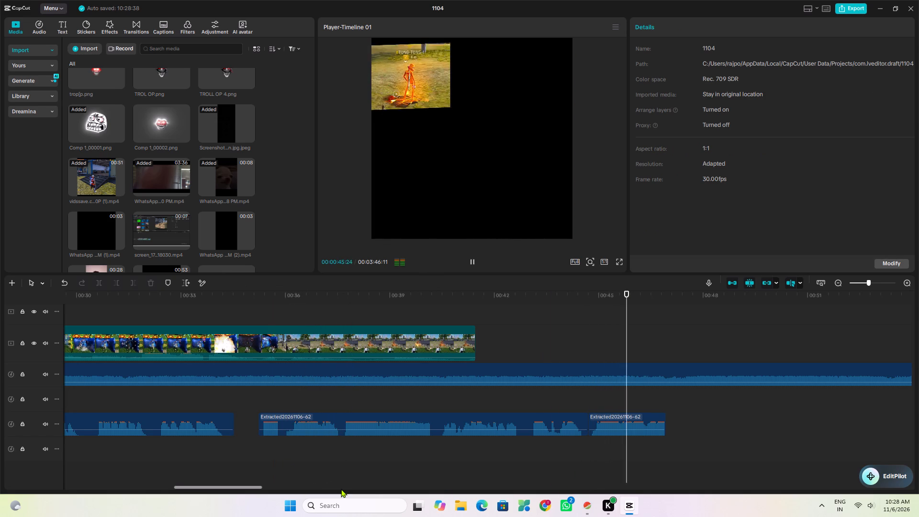
key("space")
left_click(338, 474)
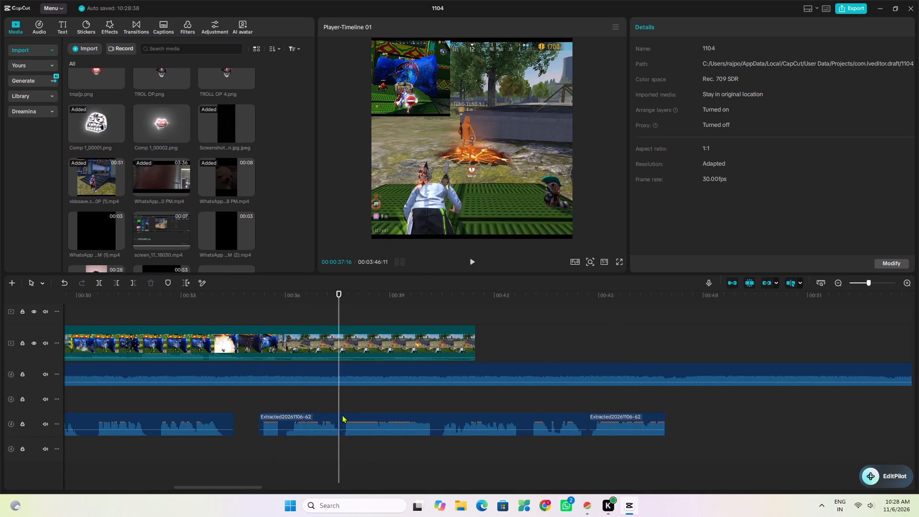
left_click(342, 402)
left_click(342, 413)
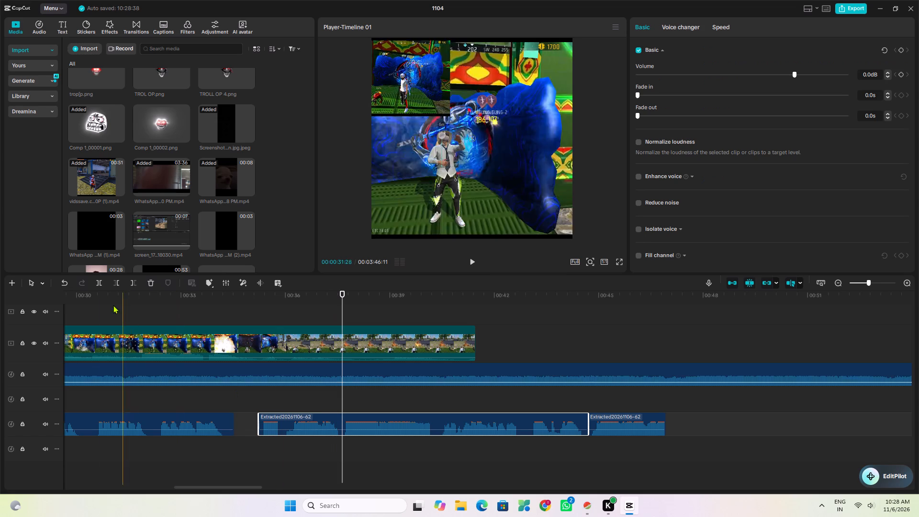
left_click(100, 278)
left_click(282, 479)
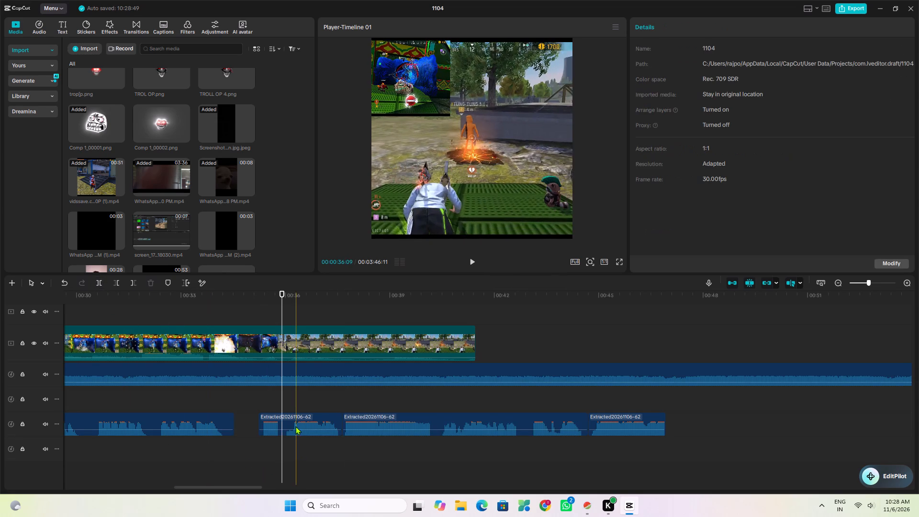
left_click(294, 418)
left_click(101, 279)
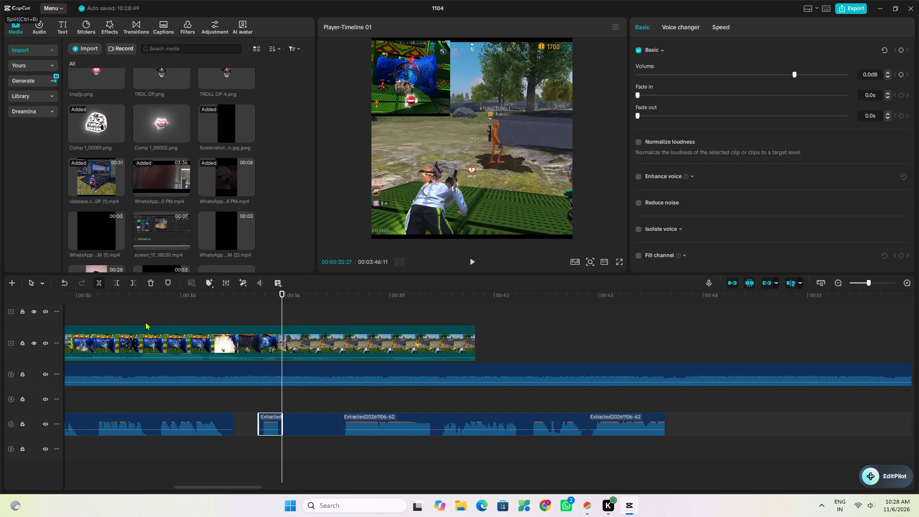
left_click_drag(303, 422, 15, 448)
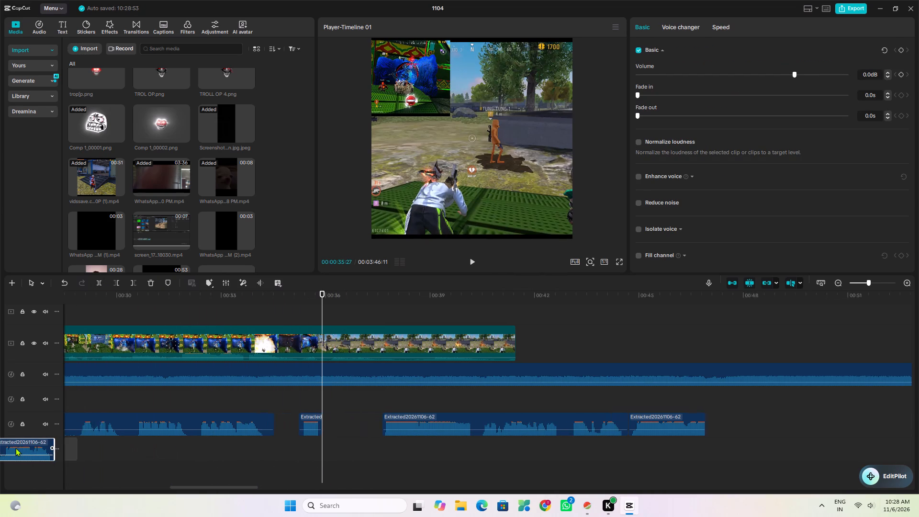
left_click_drag(15, 448, 330, 473)
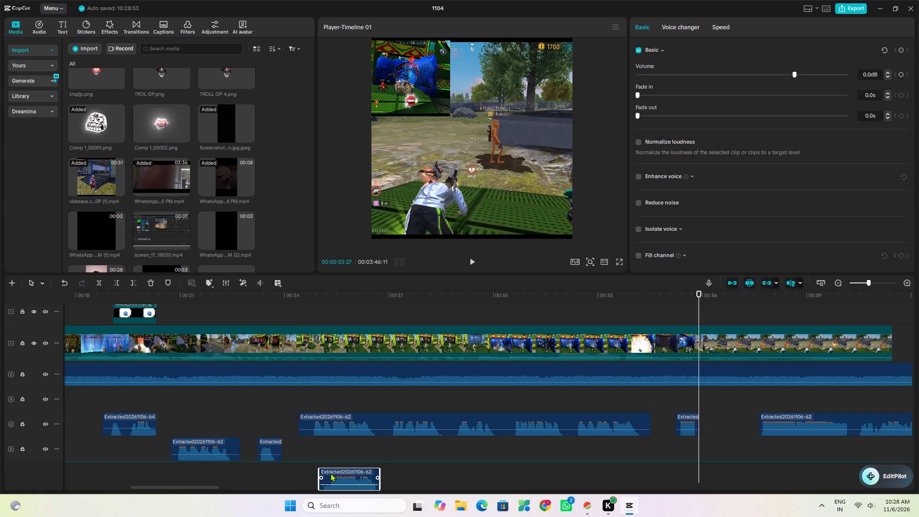
left_click_drag(330, 473, 254, 473)
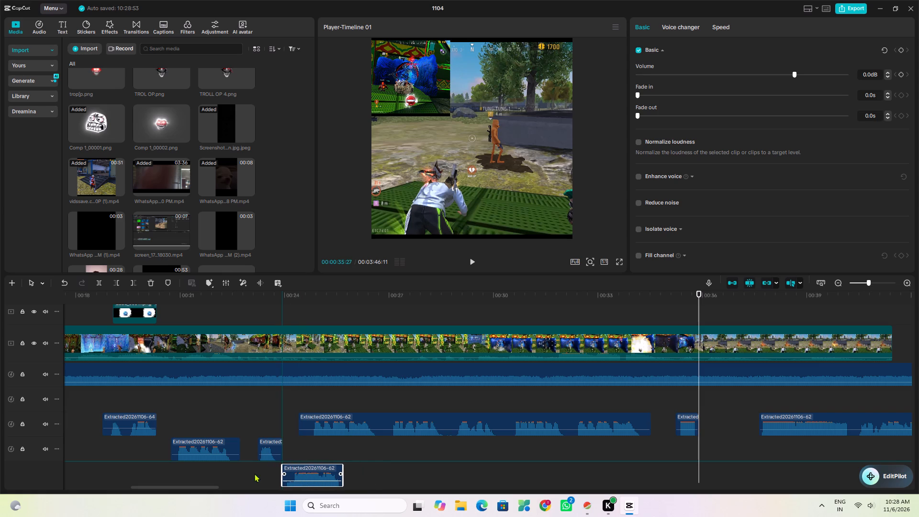
left_click_drag(254, 473, 182, 467)
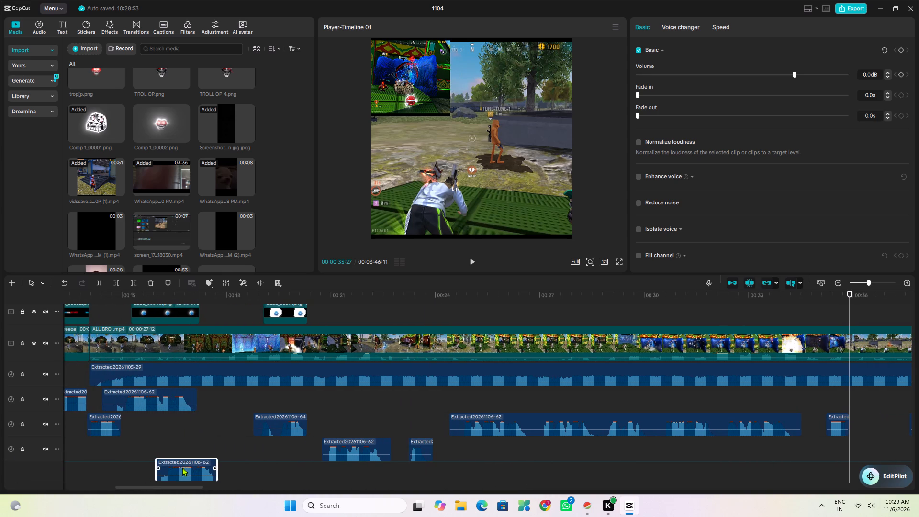
left_click_drag(182, 467, 404, 416)
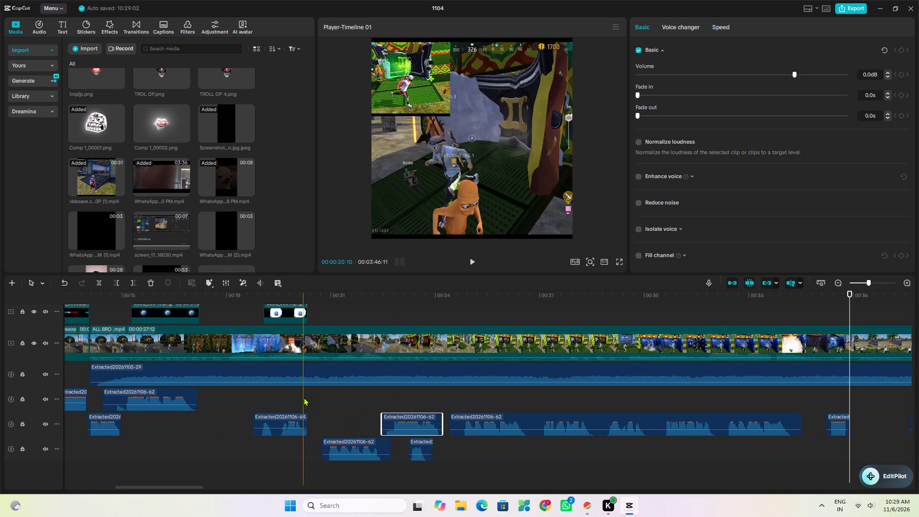
left_click(303, 397)
key("space")
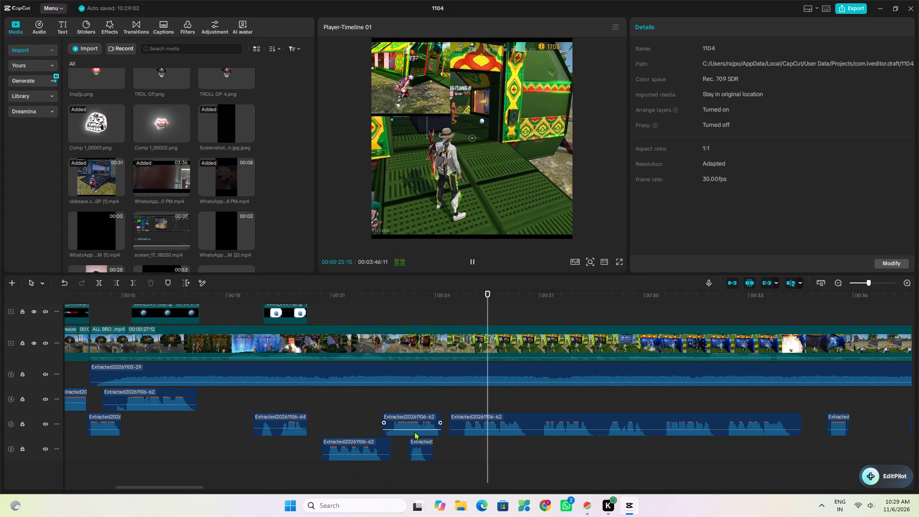
key("space")
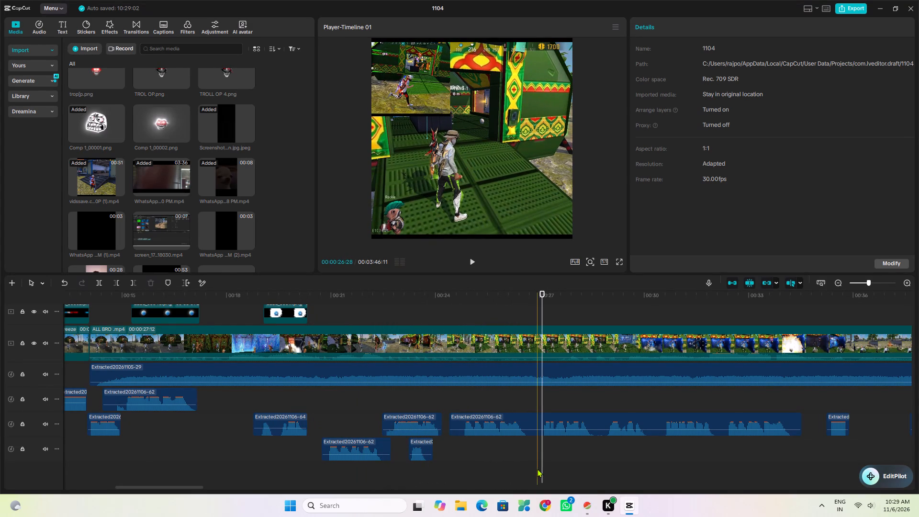
left_click(533, 472)
left_click(537, 426)
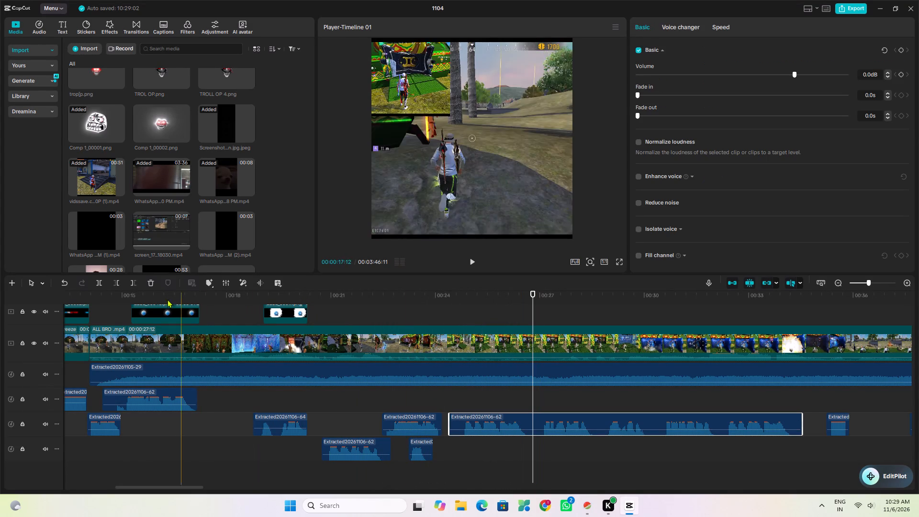
left_click(98, 281)
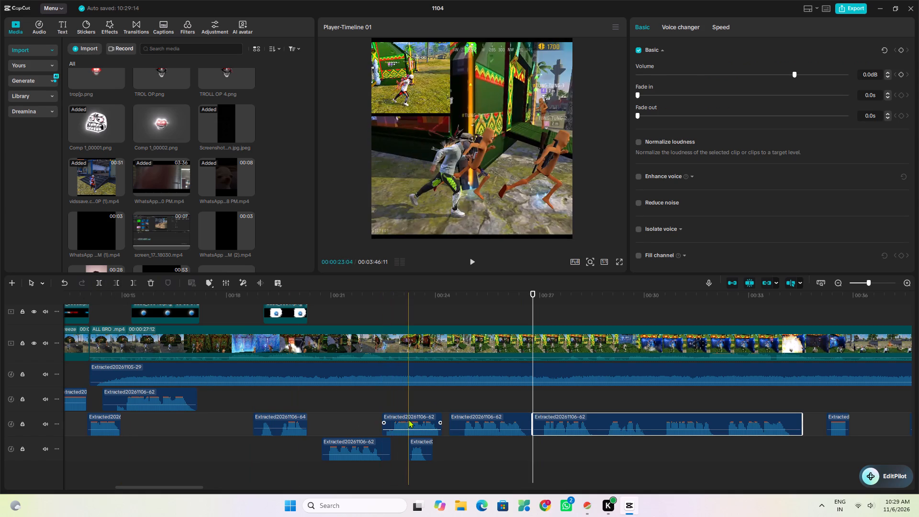
Move the audio piece at about 00:00:22:15 one track higher, to start at about 00:00:26:24.
left_click_drag(408, 419, 570, 404)
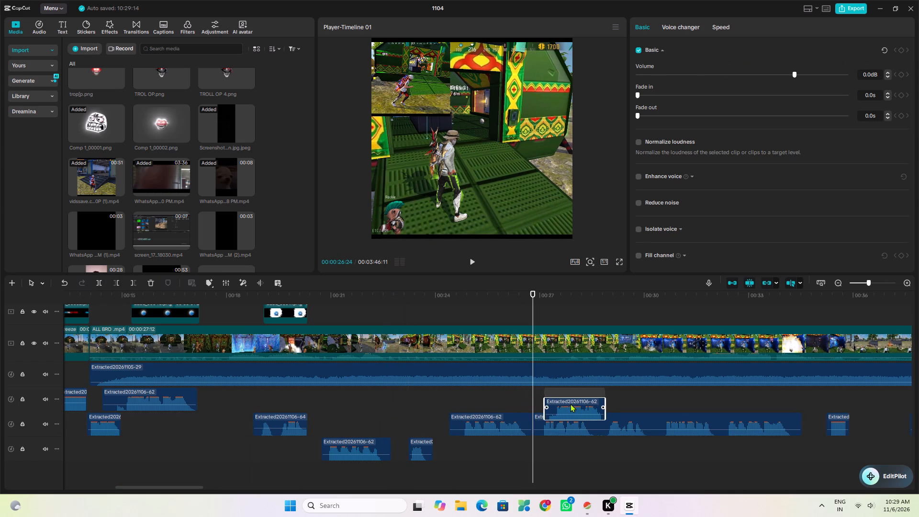
left_click_drag(570, 404, 555, 404)
Move the long second half of the split audio one track lower, starting at about 00:00:27:21.
left_click_drag(541, 425, 572, 460)
Check playback from about 00:00:23 to 00:00:29, and shift the long lower-track audio piece later to start at about 00:00:29:08.
left_click(458, 459)
key("space")
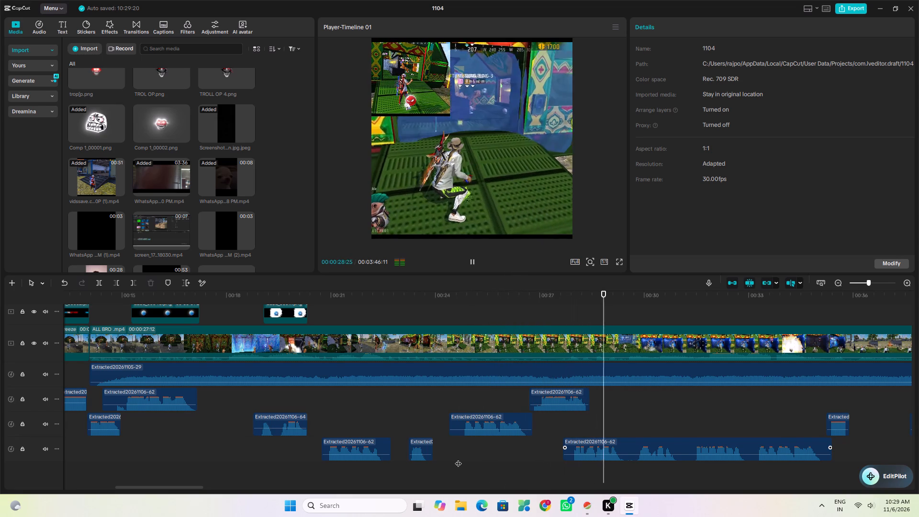
key("space")
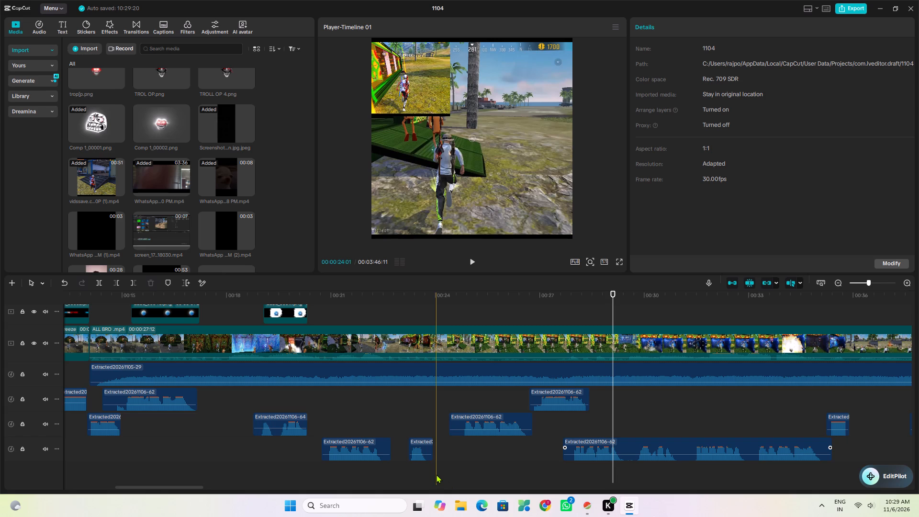
scroll(436, 474, "down", 1)
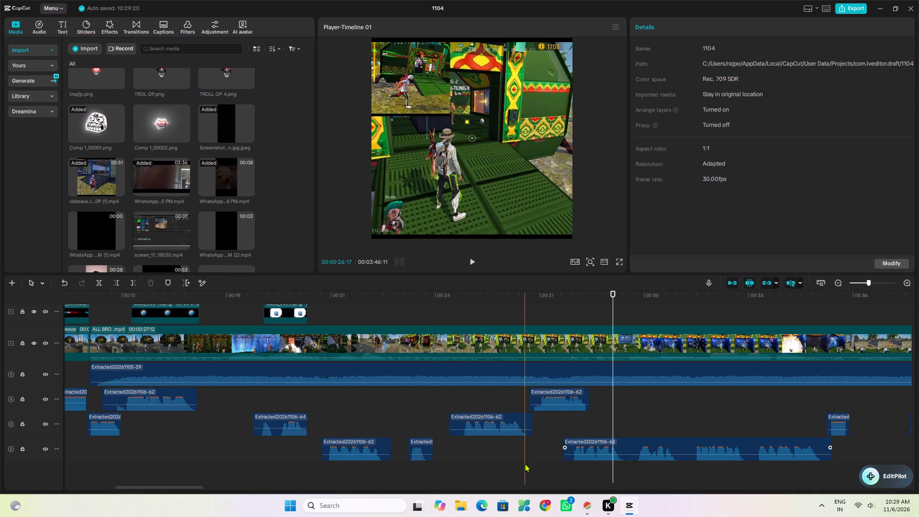
left_click(409, 477)
key("space")
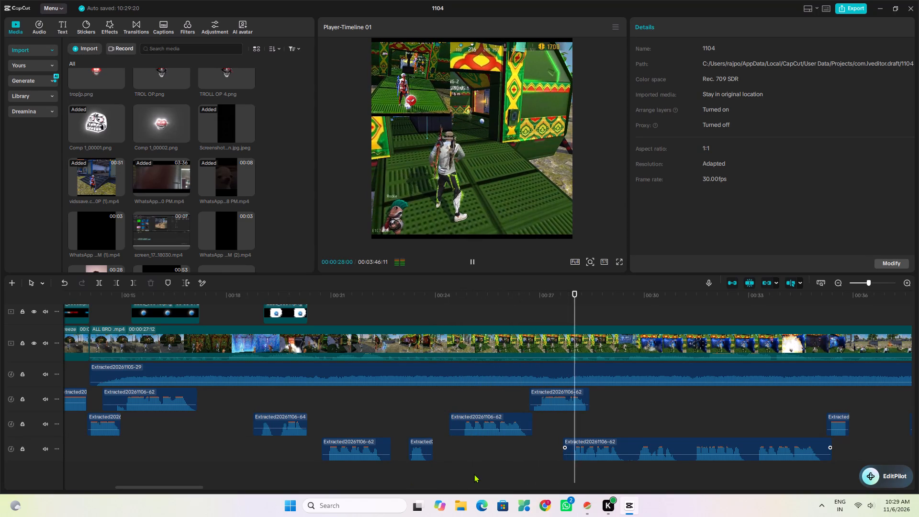
key("space")
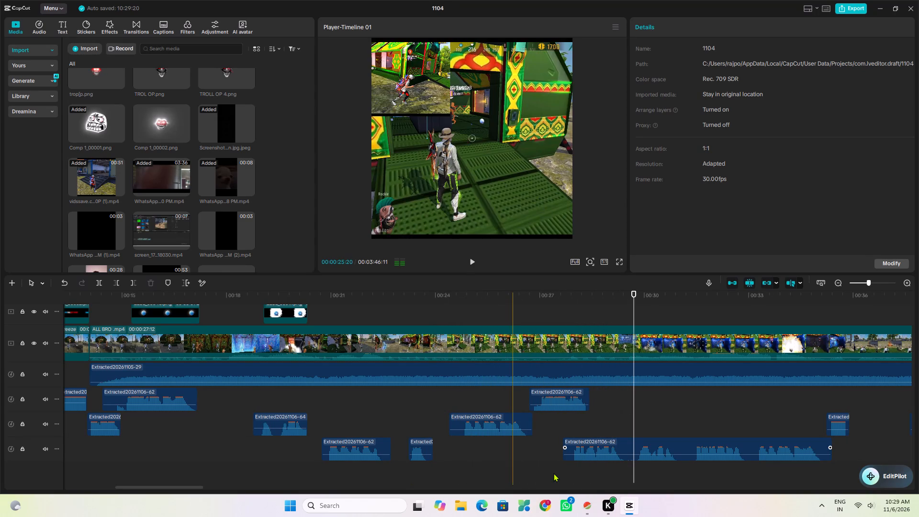
left_click_drag(629, 447, 676, 439)
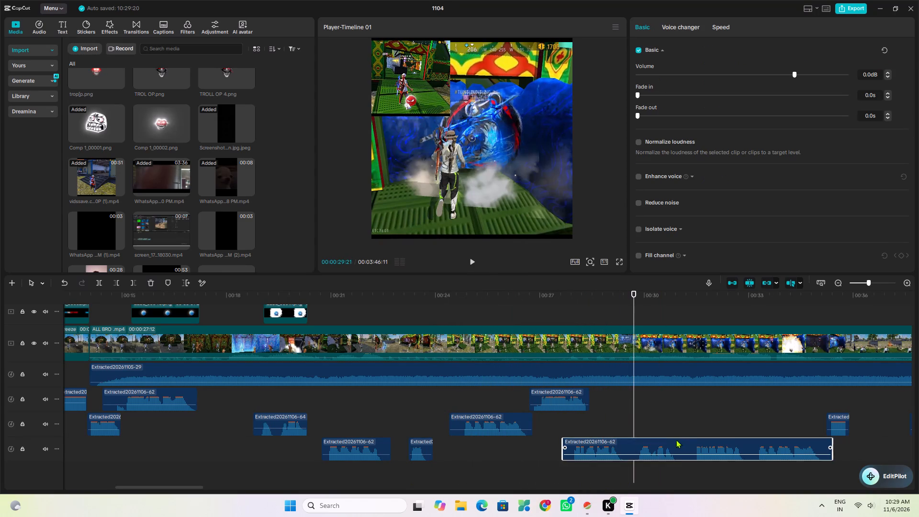
left_click_drag(676, 439, 684, 439)
Play back the shifted audio from about 00:00:29:13 to 00:00:30 to check its timing.
left_click(625, 469)
key("space")
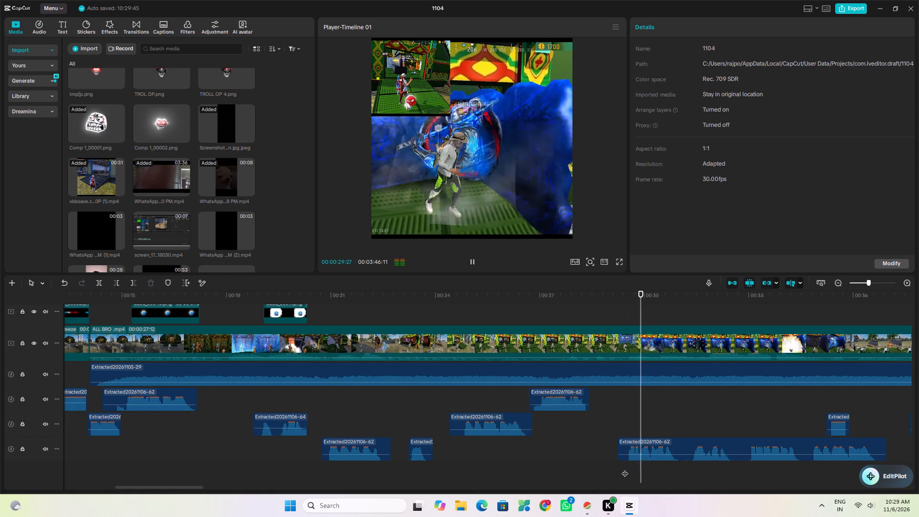
key("space")
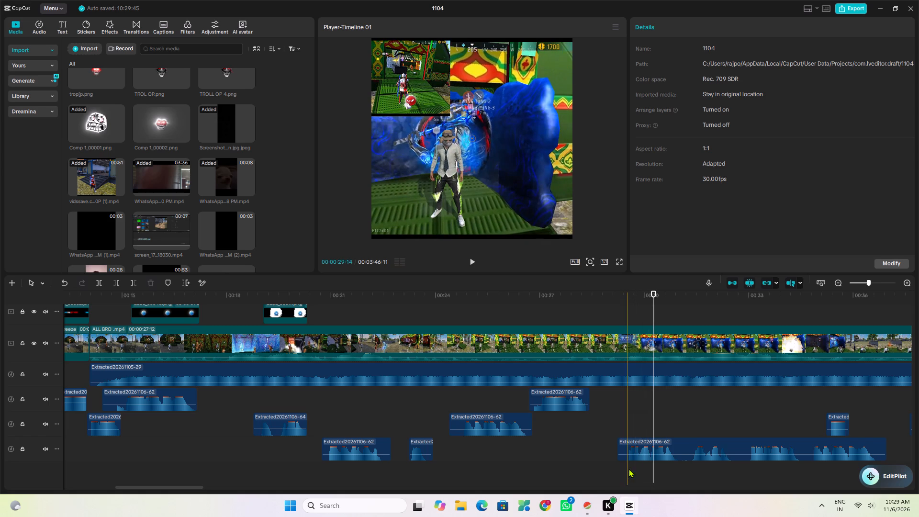
Play back the timeline from about 00:00:29 to 00:00:37, and again from about 00:00:25 to 00:00:30, to check the audio timing.
left_click(622, 473)
key("space")
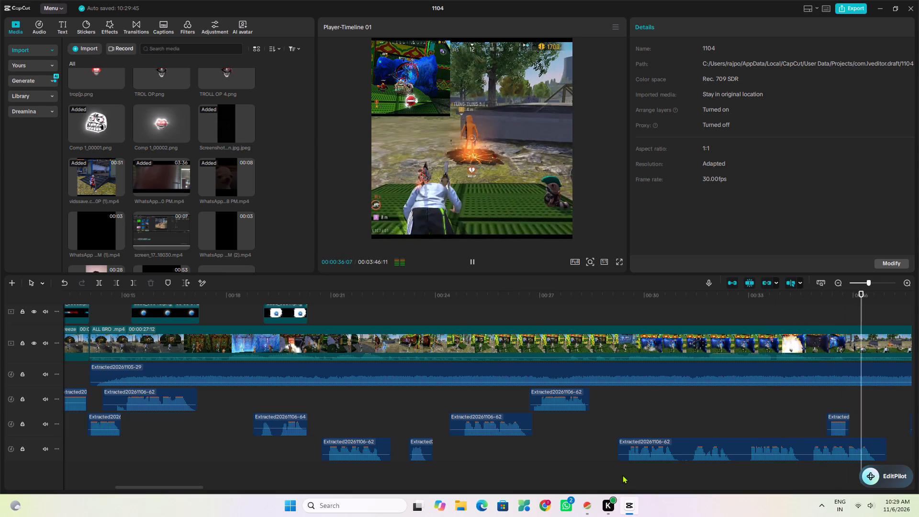
key("space")
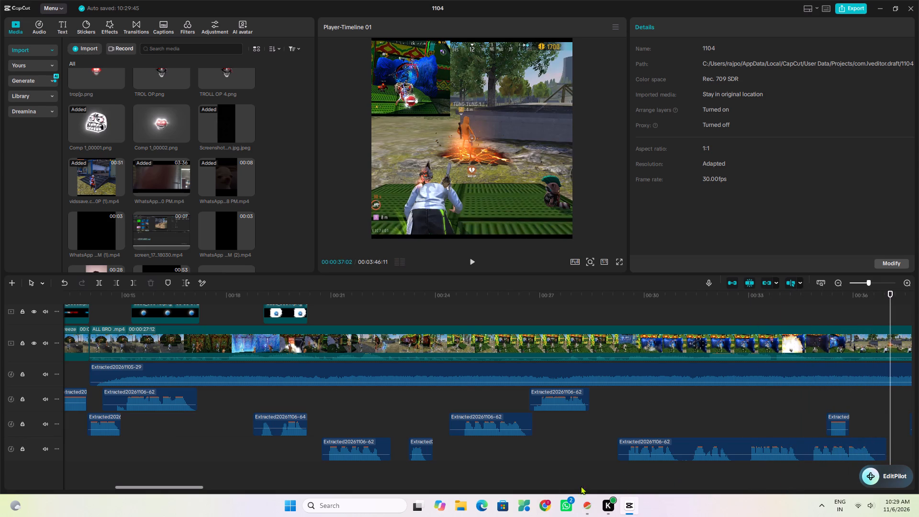
left_click(463, 483)
key("space")
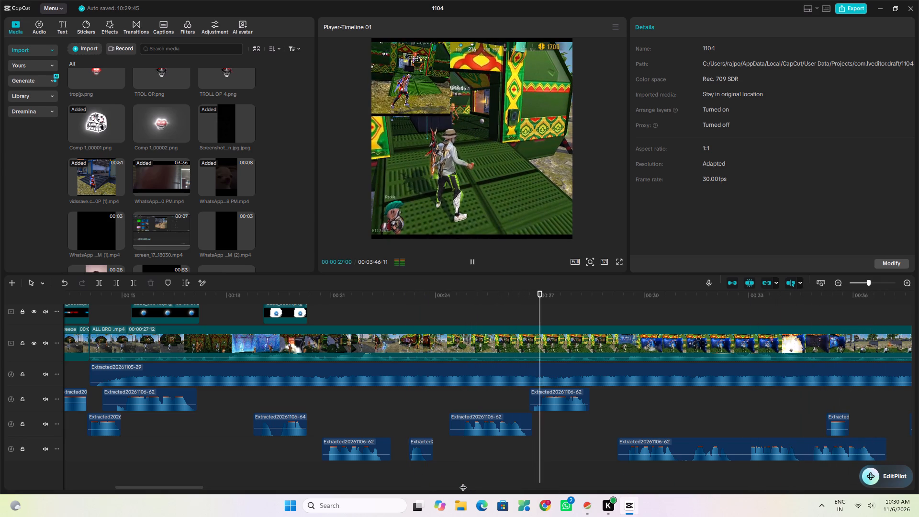
key("space")
key("space")
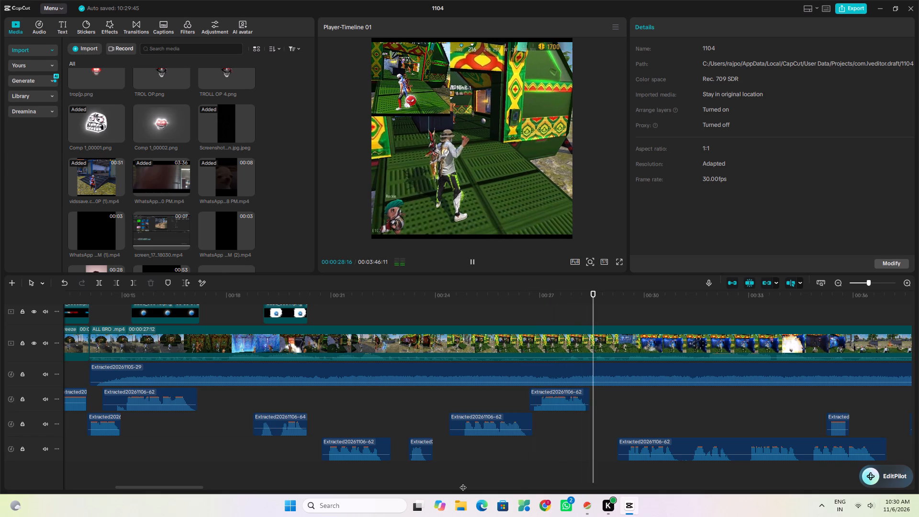
key("space")
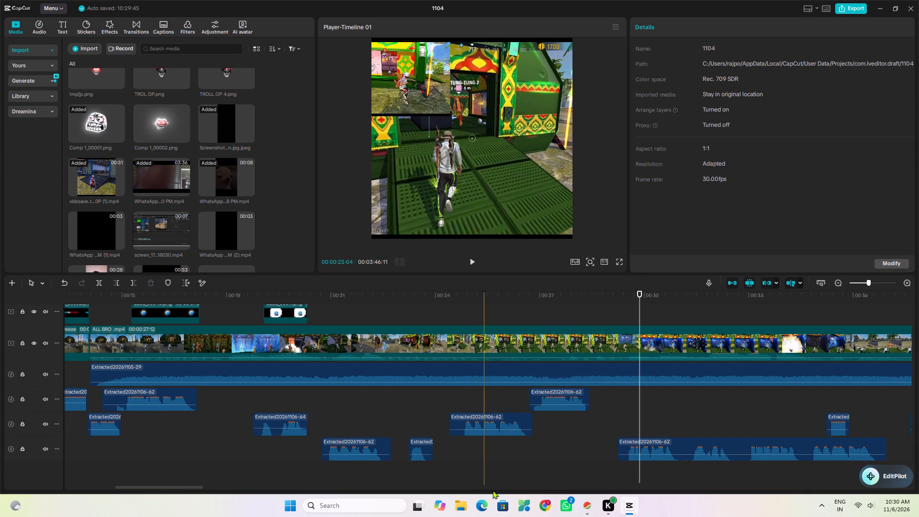
Return to the start of the timeline and review the opening in sections up to about 00:00:11, checking overlays against the audio.
scroll(500, 493, "up", 3)
scroll(417, 433, "up", 6)
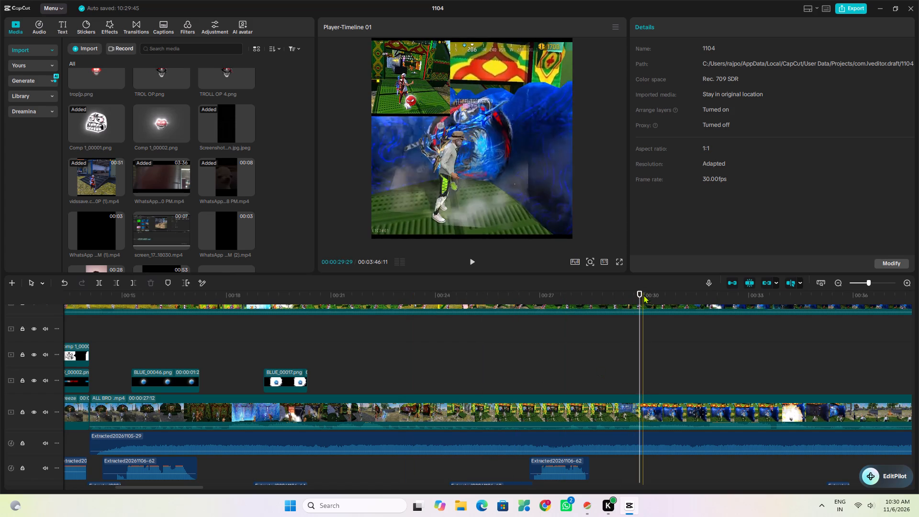
left_click_drag(640, 294, 0, 407)
scroll(42, 419, "down", 2)
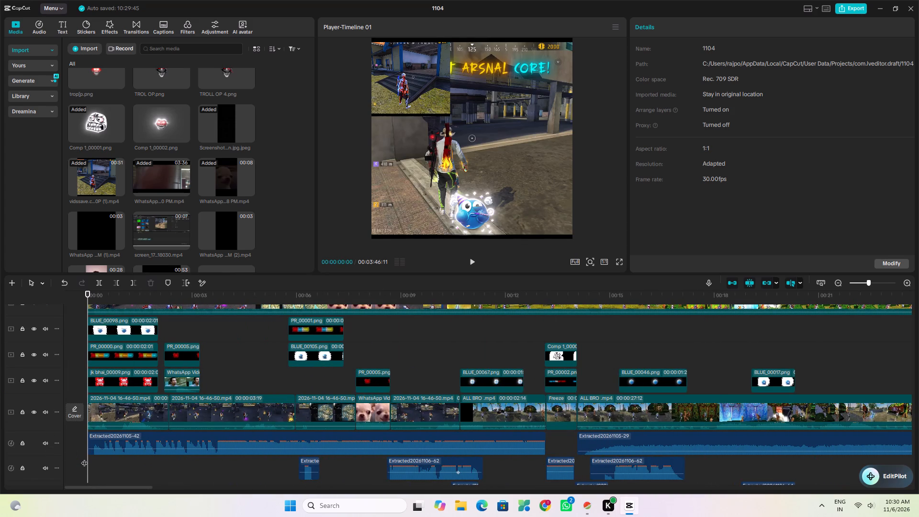
scroll(86, 458, "down", 2)
key("space")
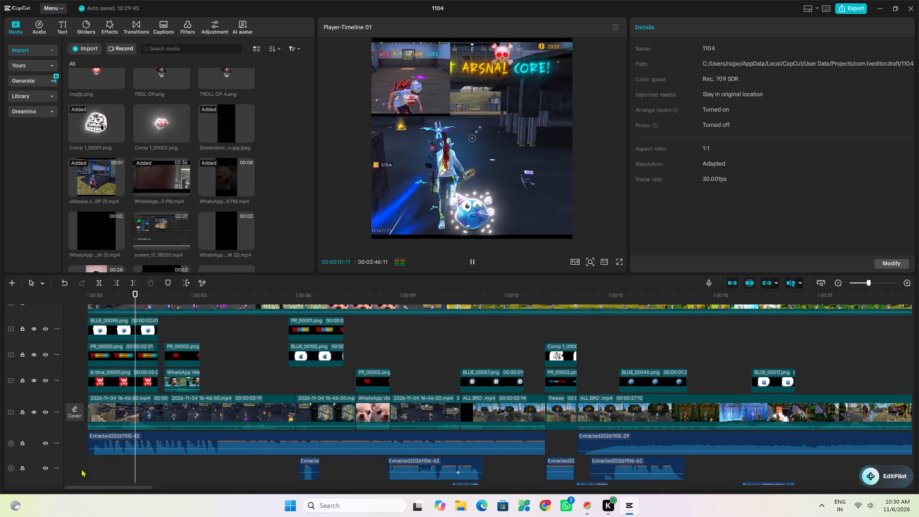
key("space")
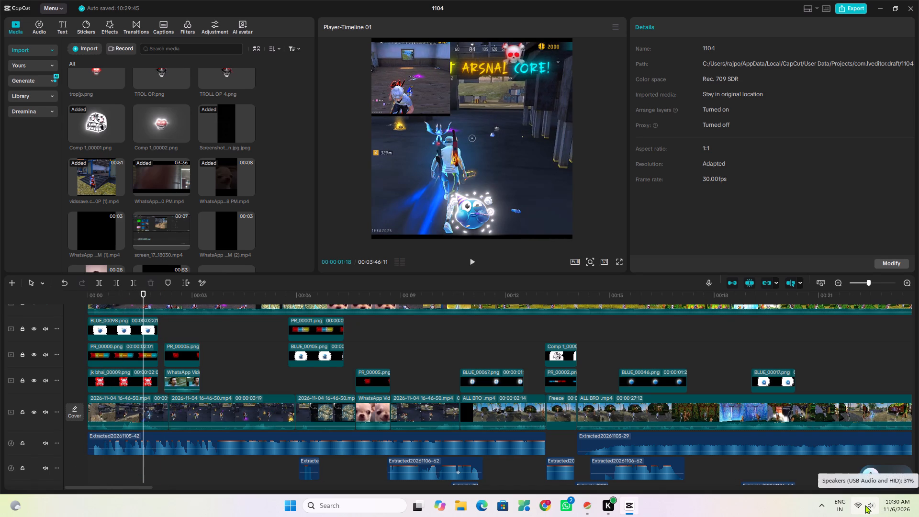
scroll(206, 420, "down", 1)
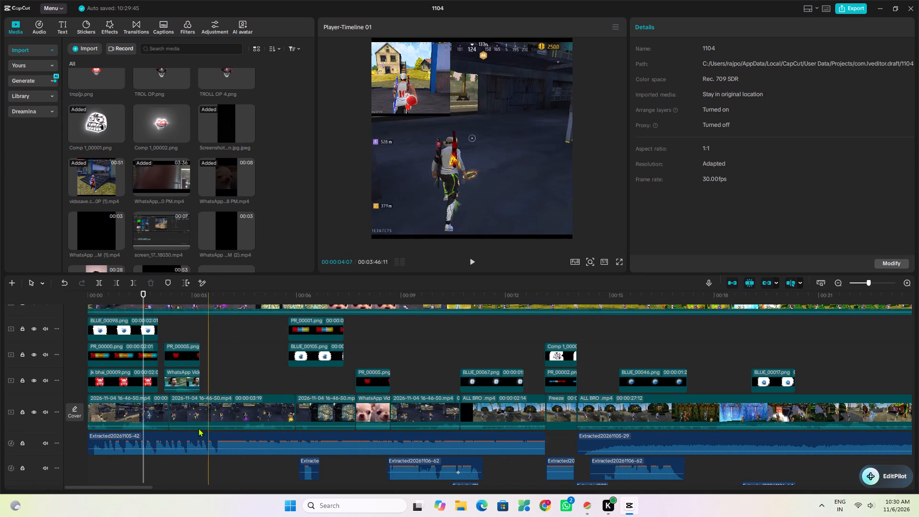
scroll(198, 428, "down", 2)
left_click(85, 459)
key("space")
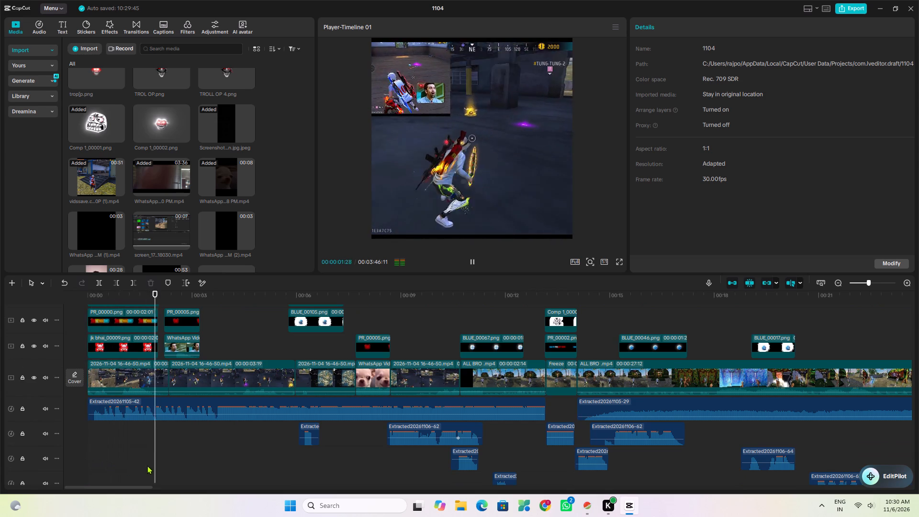
key("space")
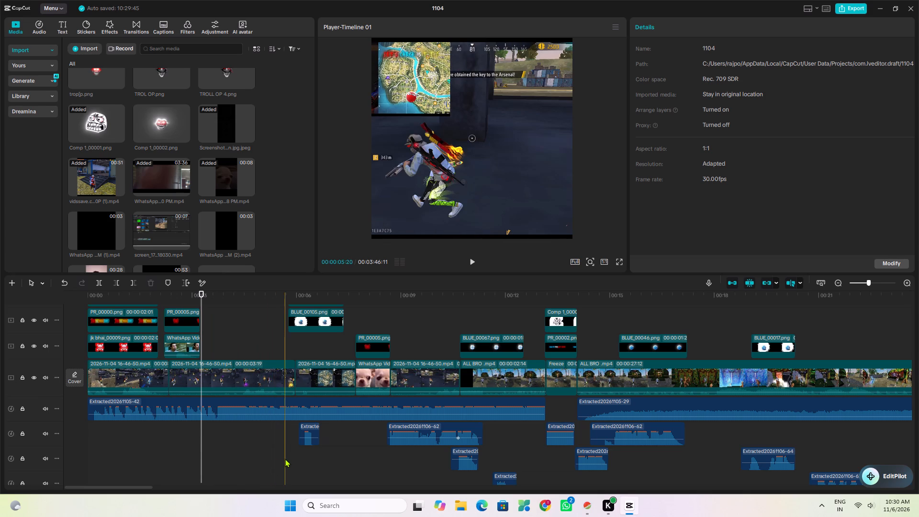
left_click(260, 462)
key("space")
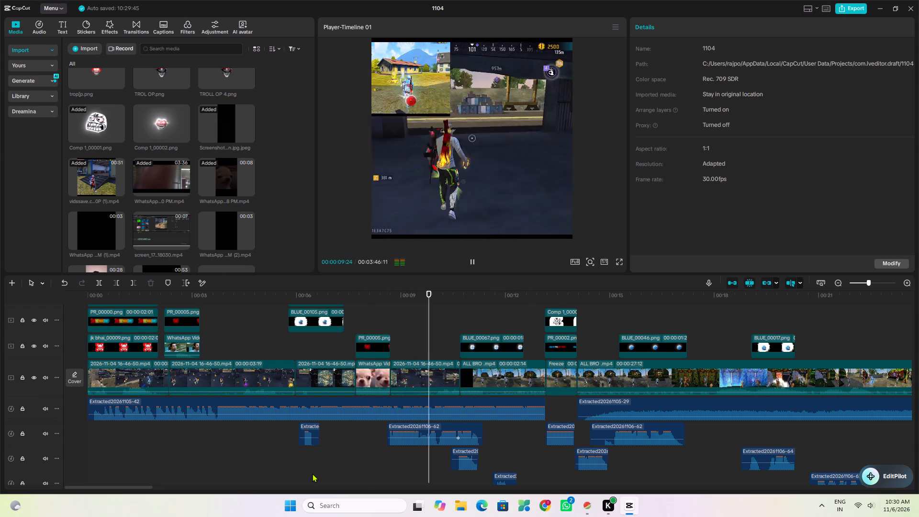
key("space")
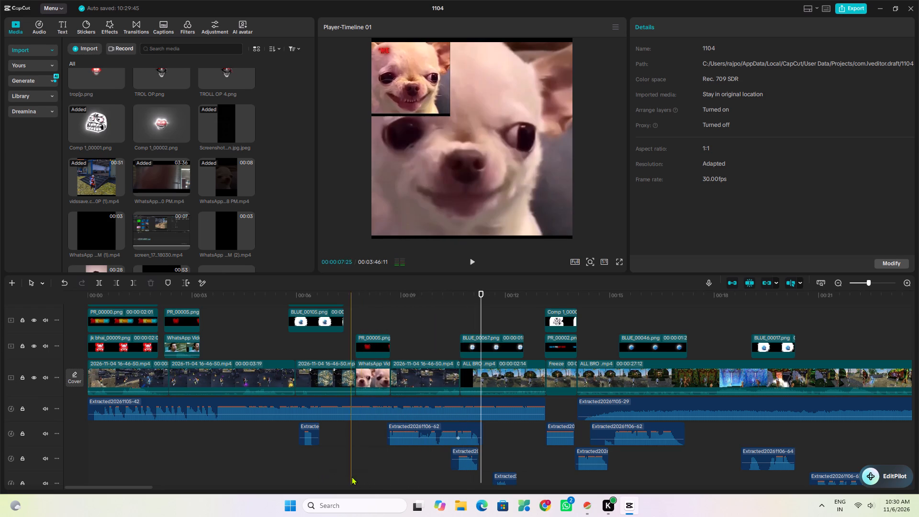
Set the playhead at 00:00:08:21, where the dog clip ends, and look through the imported BLUE emoji images.
left_click(391, 480)
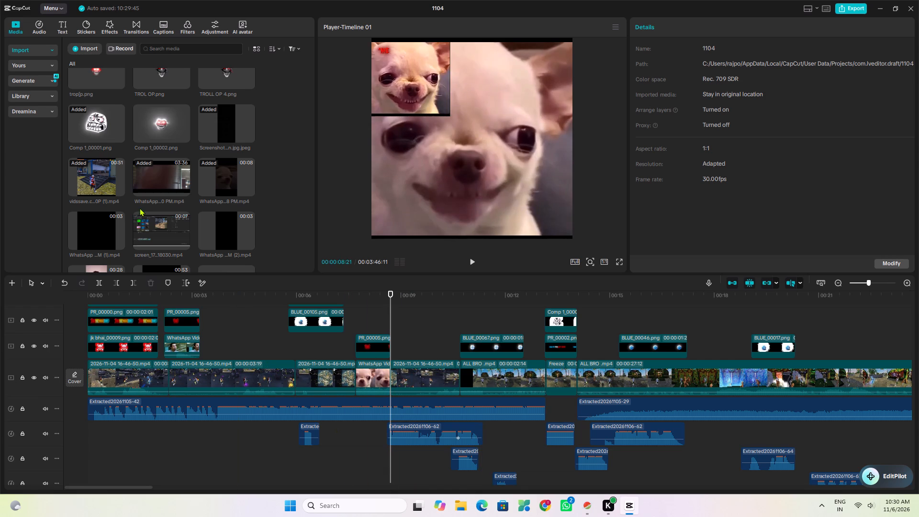
left_click_drag(312, 100, 308, 126)
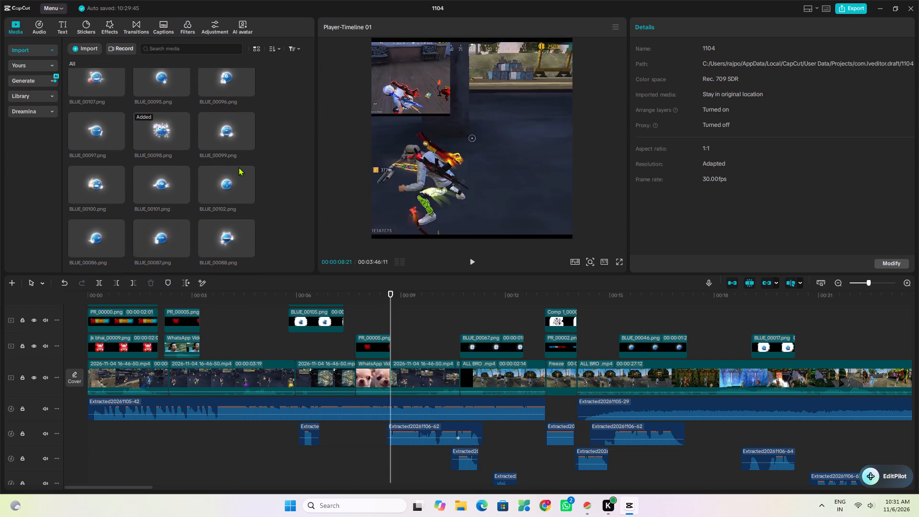
scroll(237, 179, "down", 1)
scroll(112, 244, "down", 1)
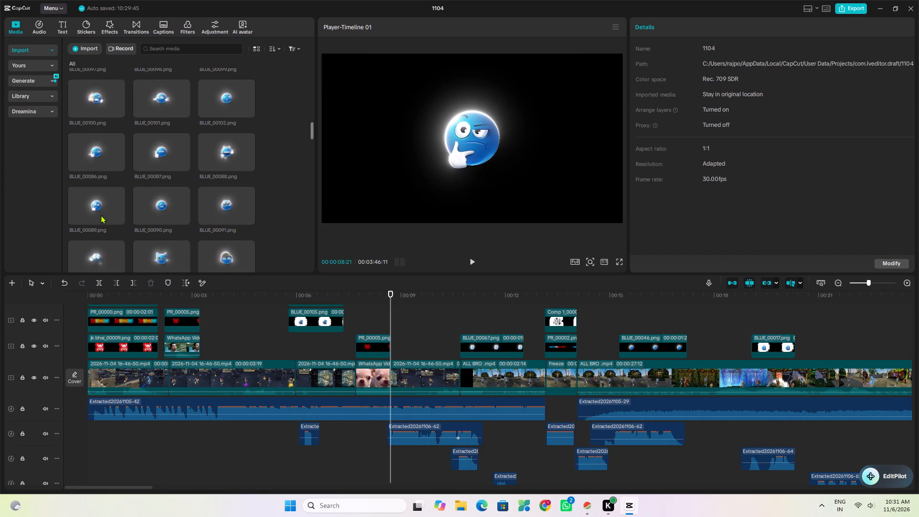